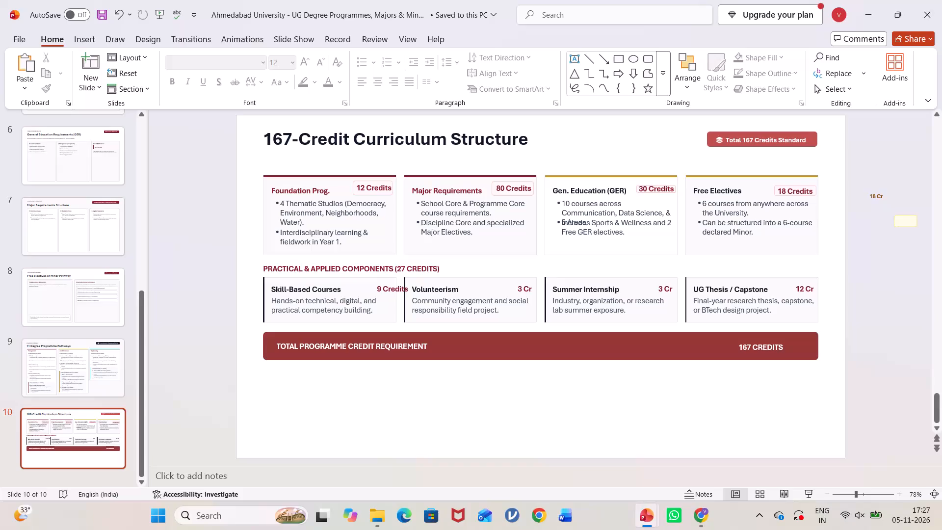
Move the "9 Credits" label so it fits inside the Skill-Based Courses card.
click(390, 286)
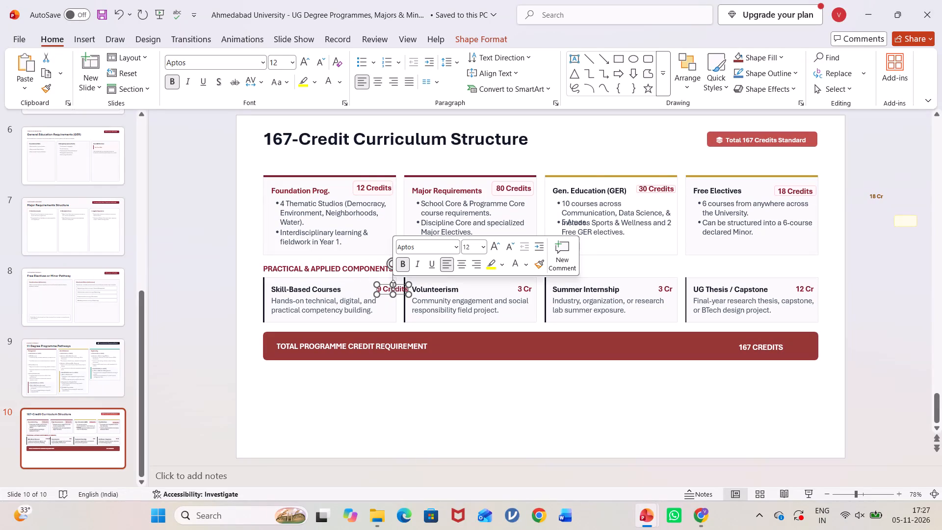
drag(399, 283, 384, 282)
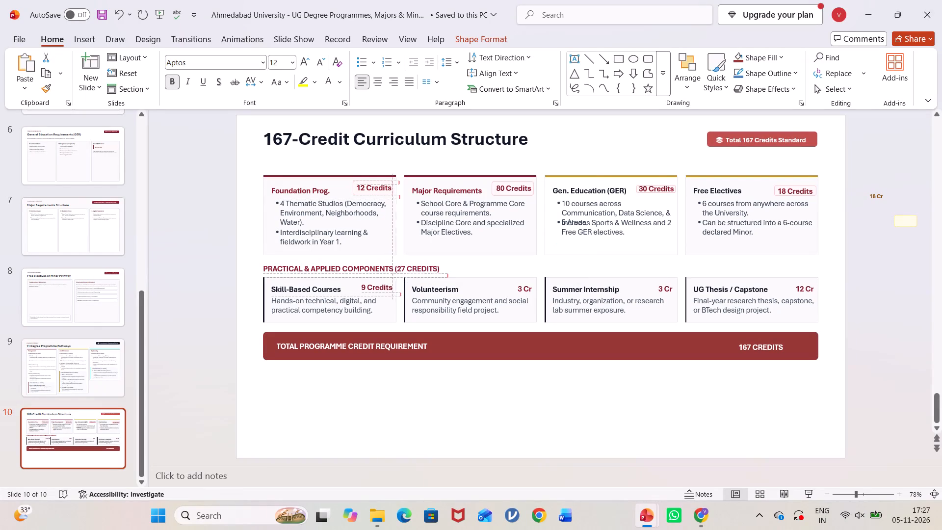
drag(384, 282, 384, 282)
Change the Volunteerism card's credit label to "3 Credits" and reposition it inside the card's upper corner.
click(527, 290)
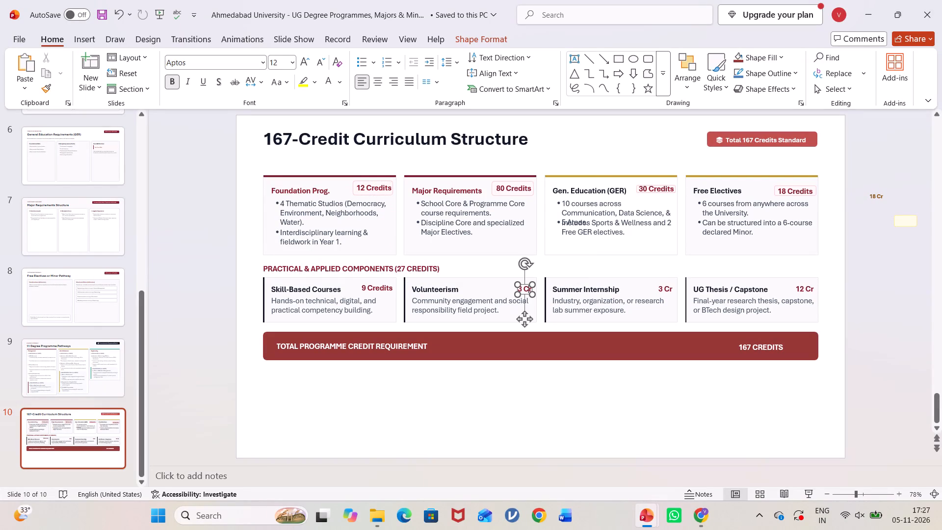
click(529, 290)
key(Right)
text(edits)
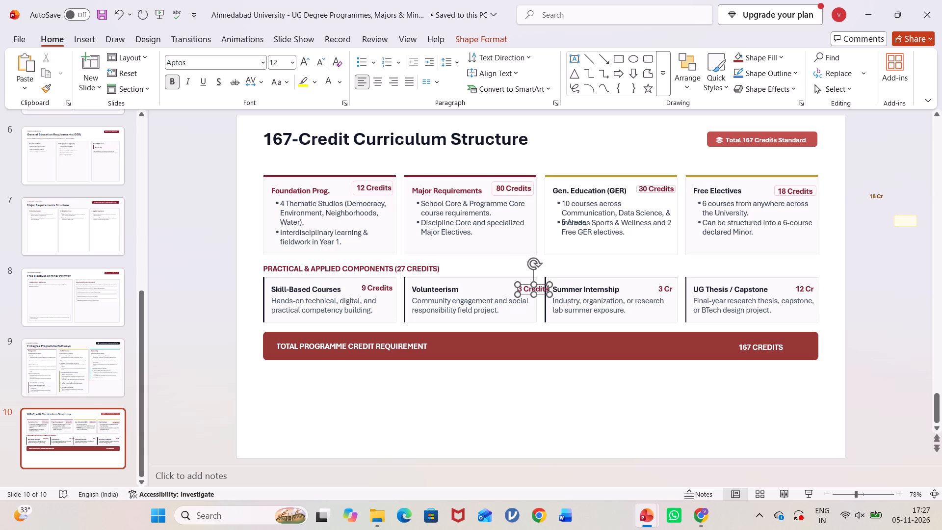
drag(538, 286, 522, 282)
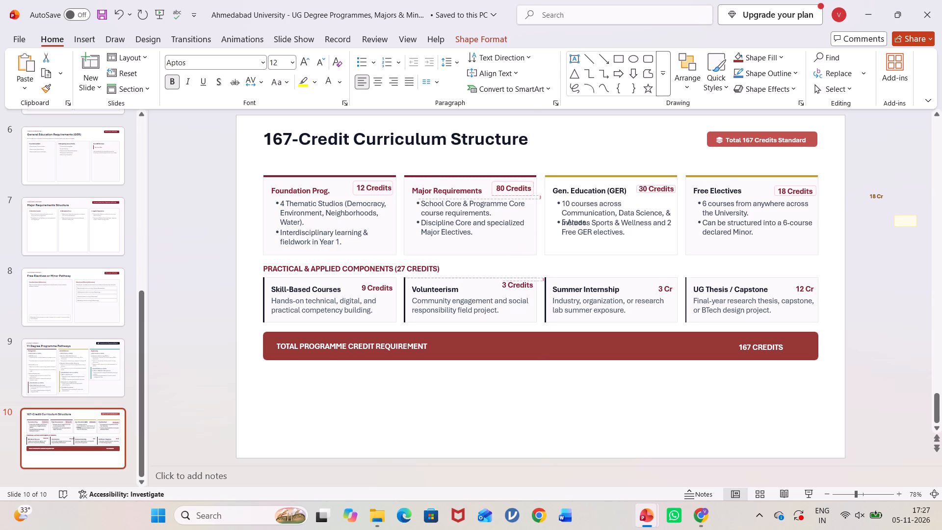
drag(522, 282, 524, 285)
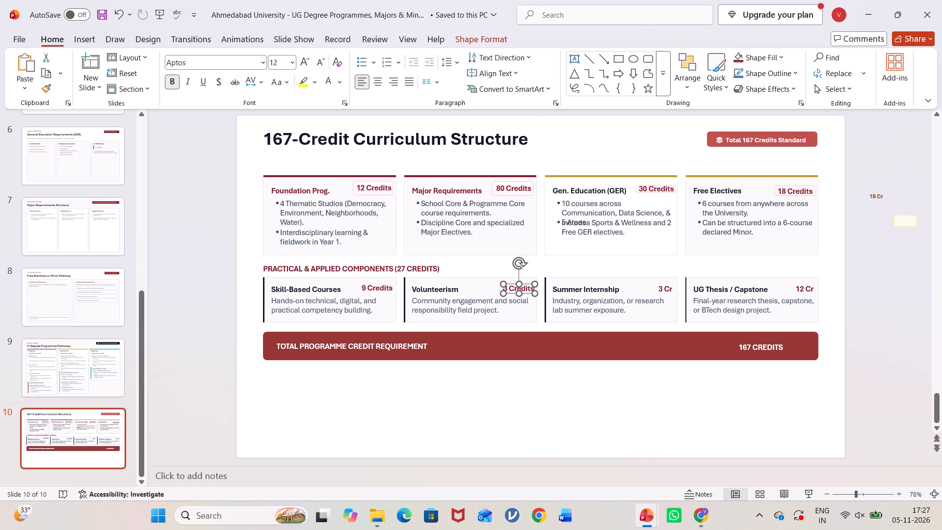
Change the Summer Internship card's credit label to "3 Credits" and shift it back inside the card.
click(670, 289)
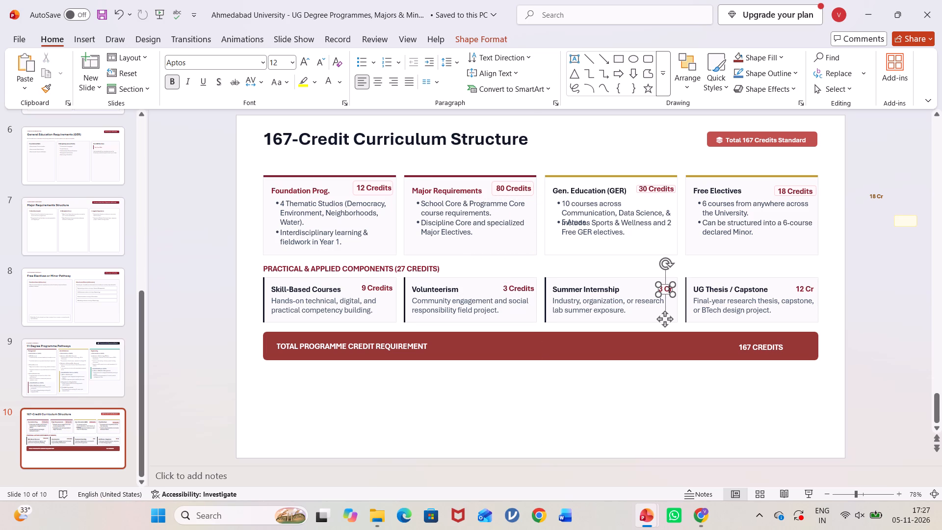
key(Right)
text(edits)
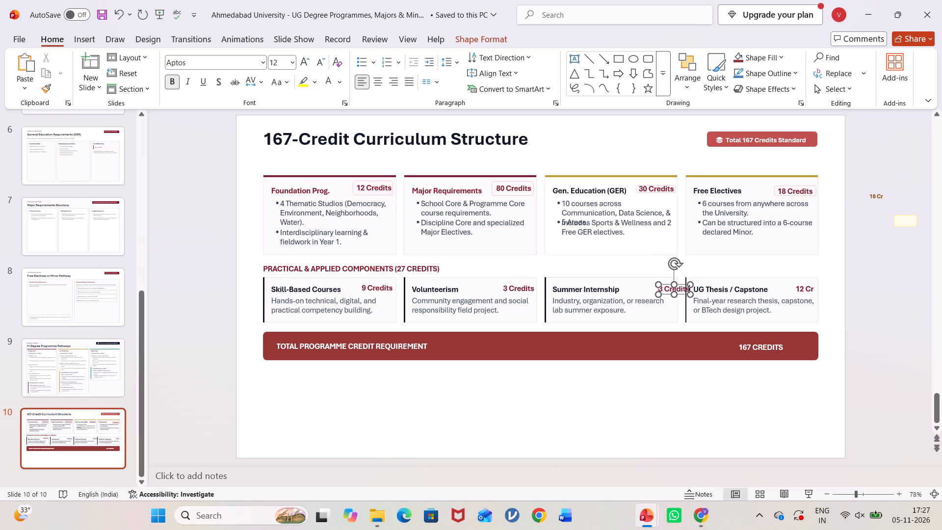
drag(679, 285, 673, 284)
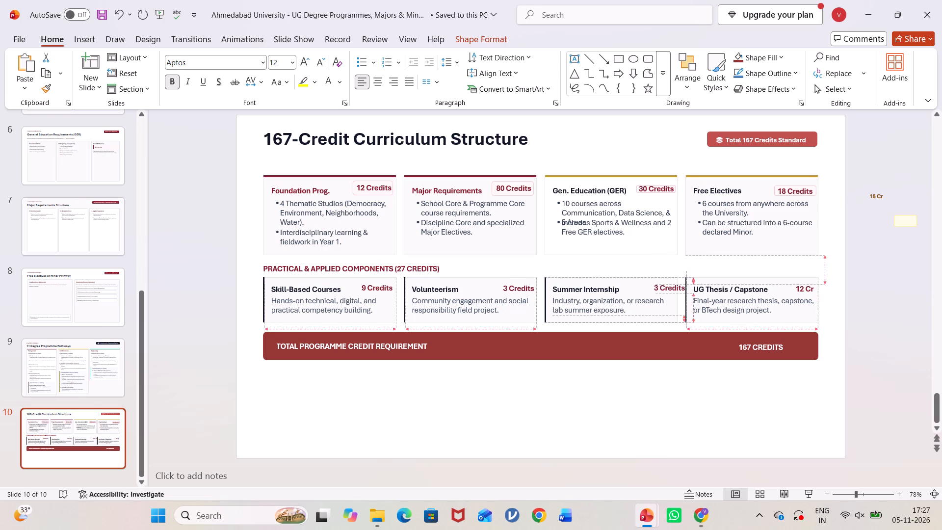
drag(673, 284, 664, 284)
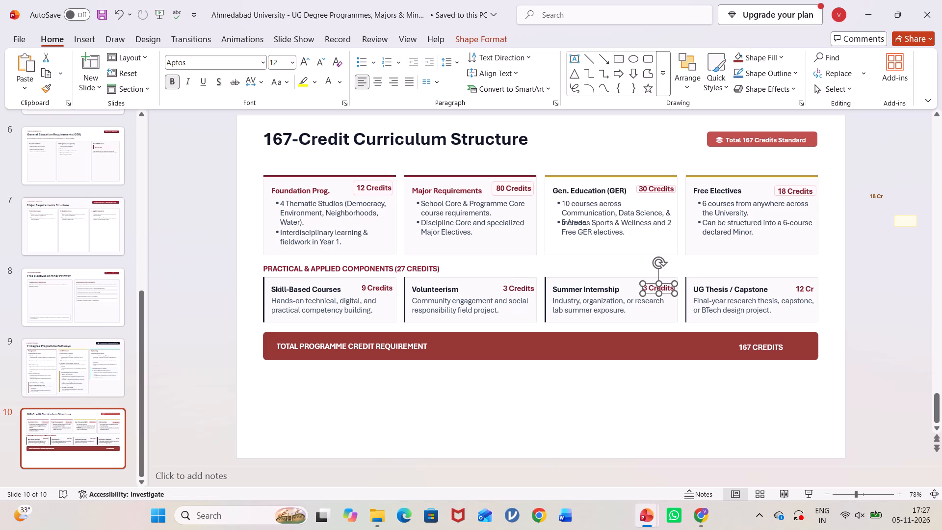
Change the UG Thesis / Capstone card's credit label to "12 Credits" and shift it back inside the card.
click(811, 289)
click(811, 289)
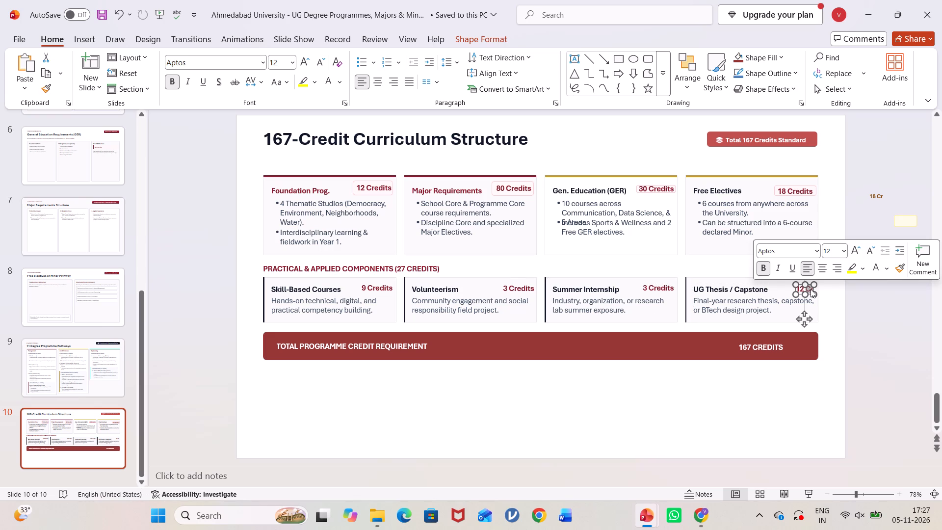
click(811, 289)
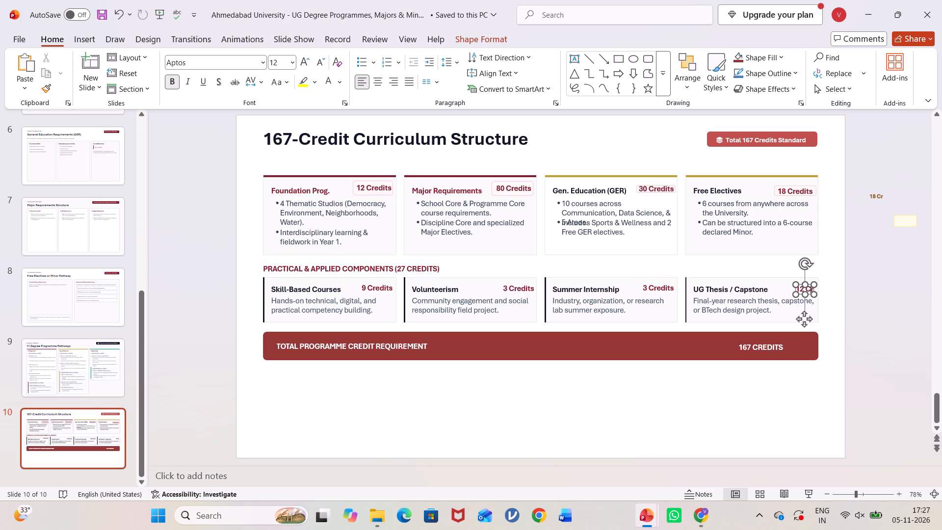
key(Right)
text(edits)
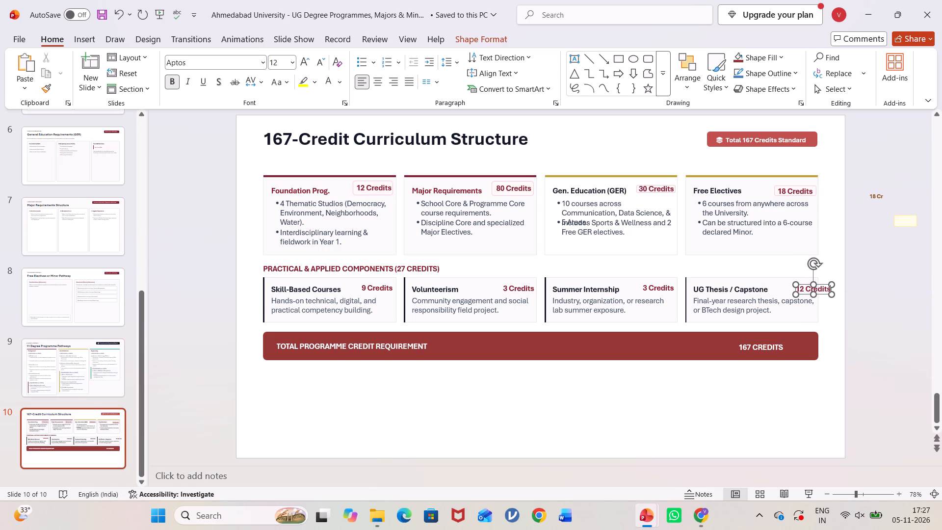
drag(819, 284, 805, 284)
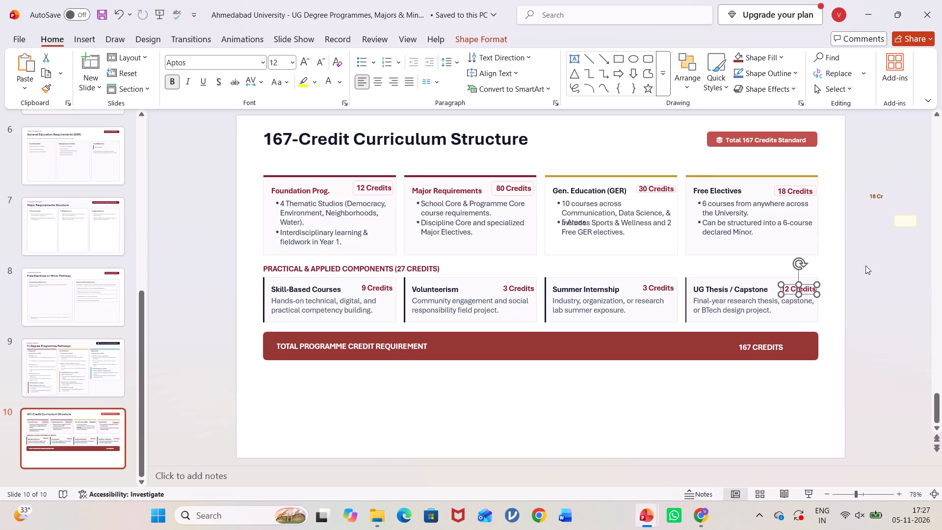
click(873, 265)
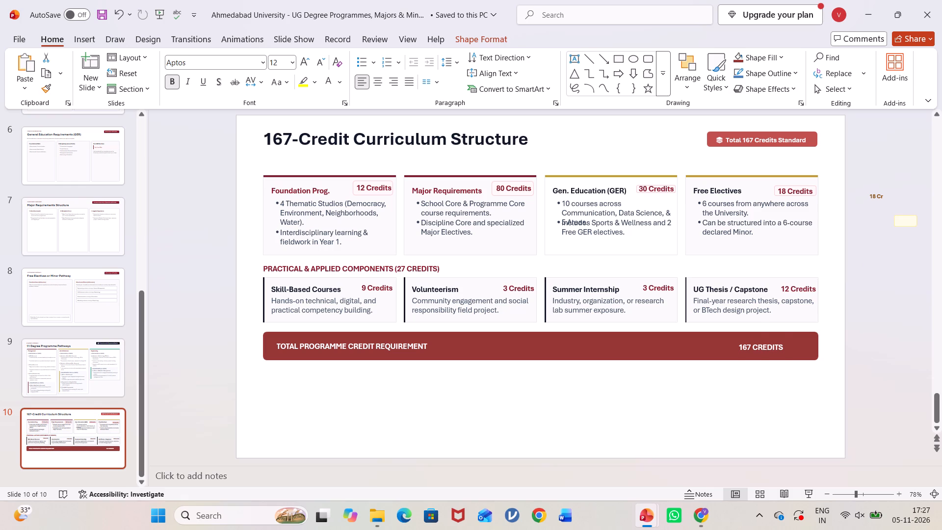
Set the "167 CREDITS" text in the total banner to size 14 and nudge it slightly right and up.
click(759, 347)
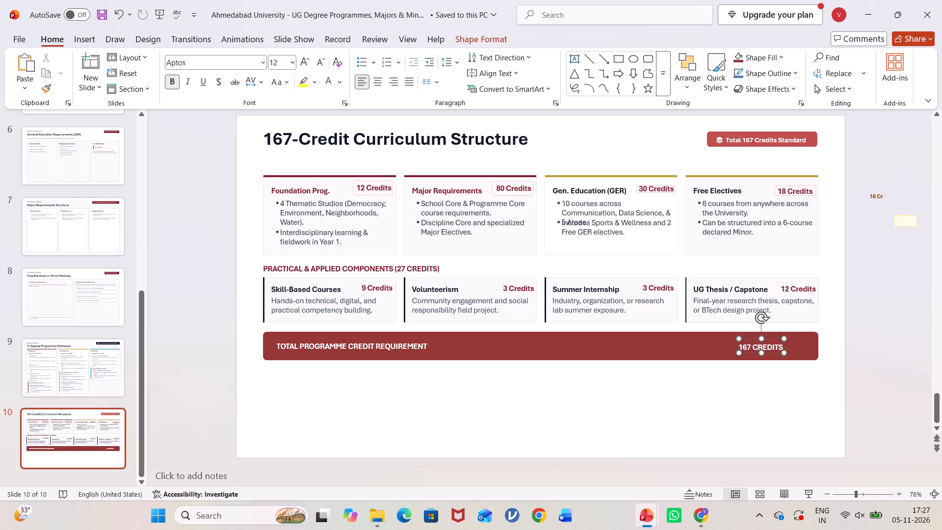
drag(742, 348, 779, 352)
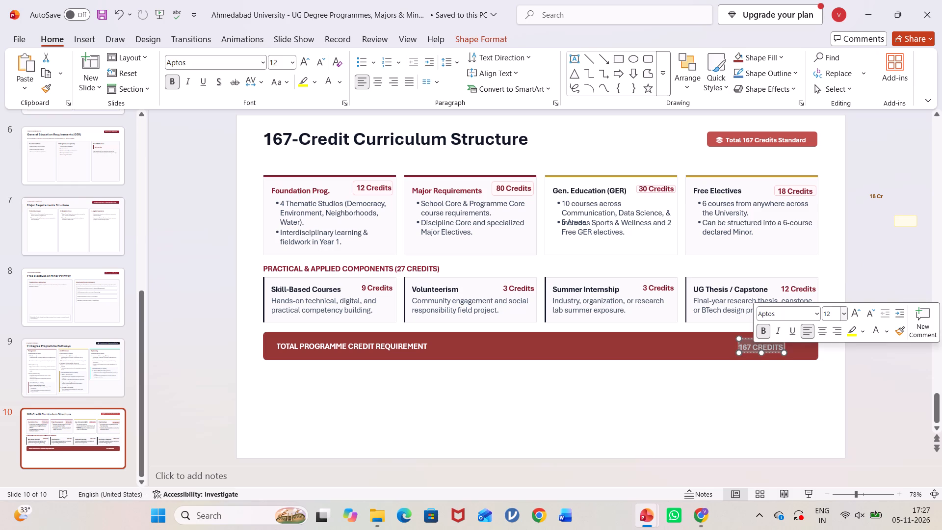
click(844, 313)
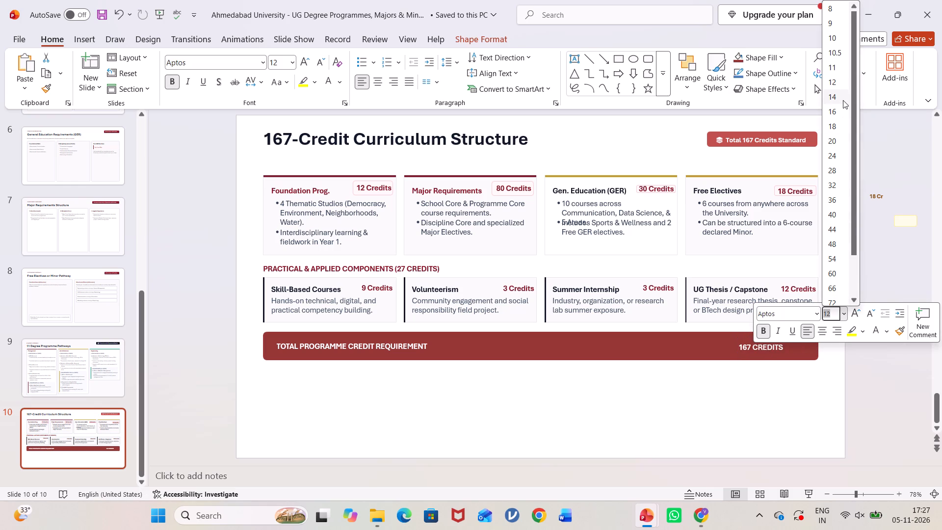
click(843, 102)
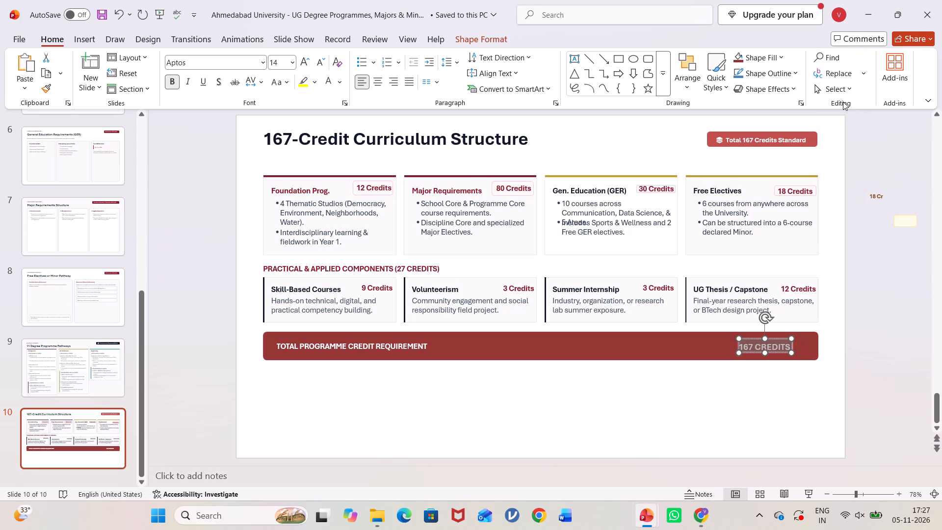
click(770, 336)
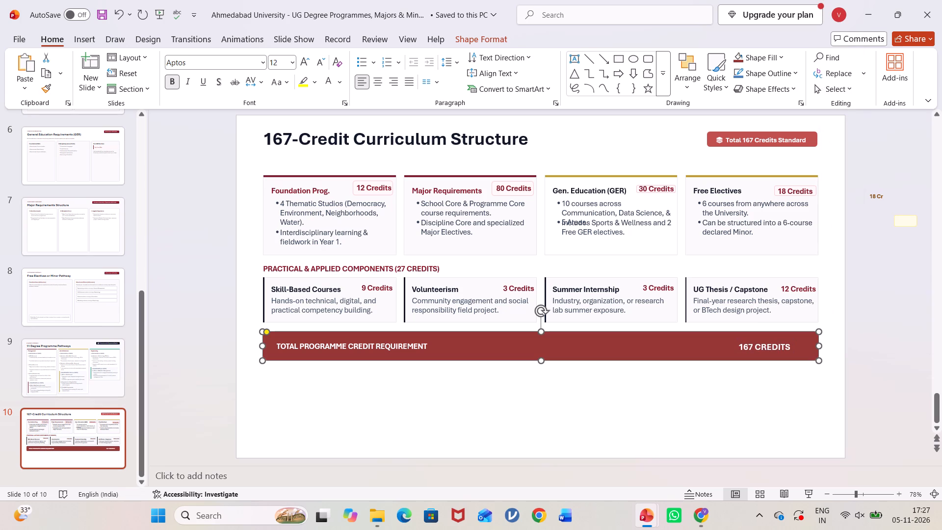
click(768, 349)
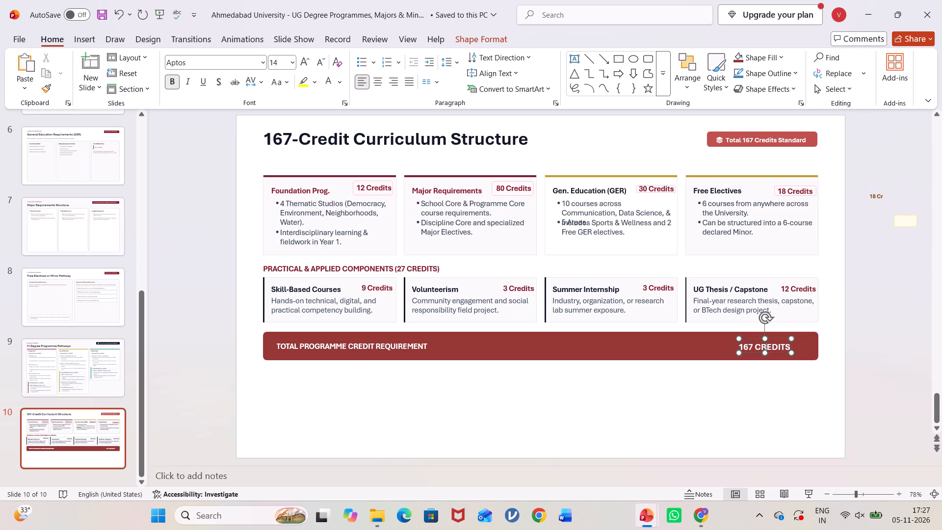
drag(771, 338, 774, 337)
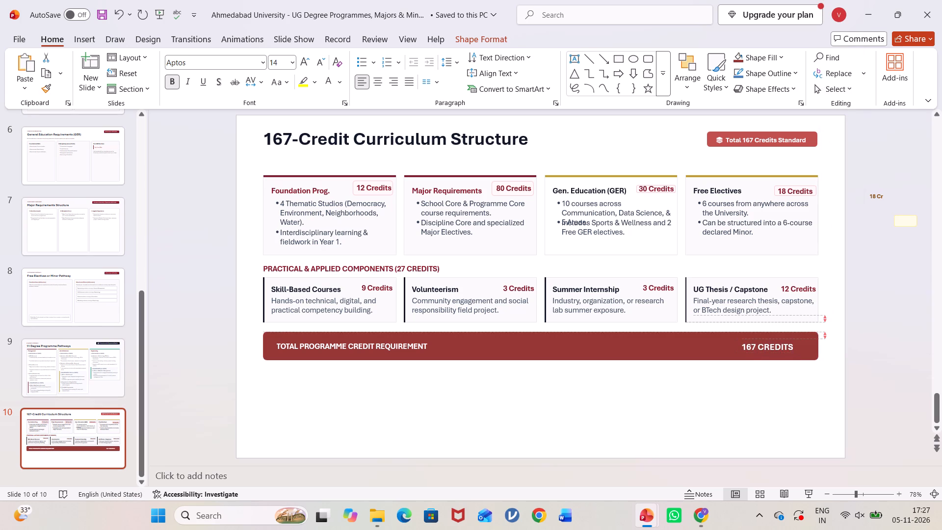
drag(774, 337, 776, 336)
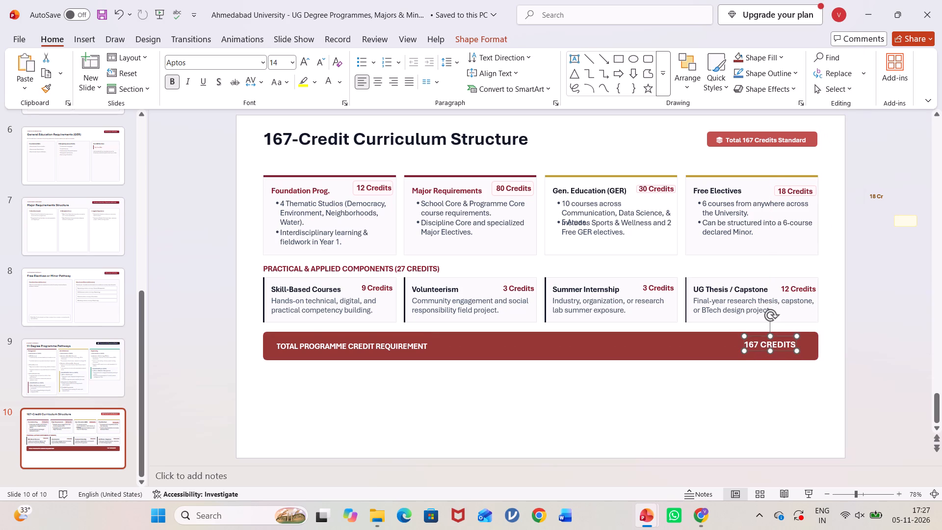
Set the "TOTAL PROGRAMME CREDIT REQUIREMENT" text in the banner to font size 14.
click(403, 345)
key(ctrl+a)
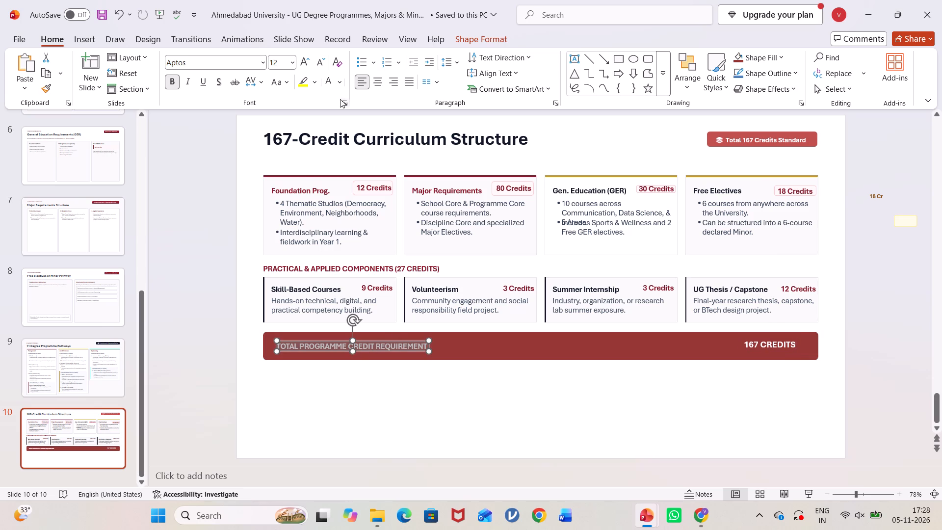
click(295, 56)
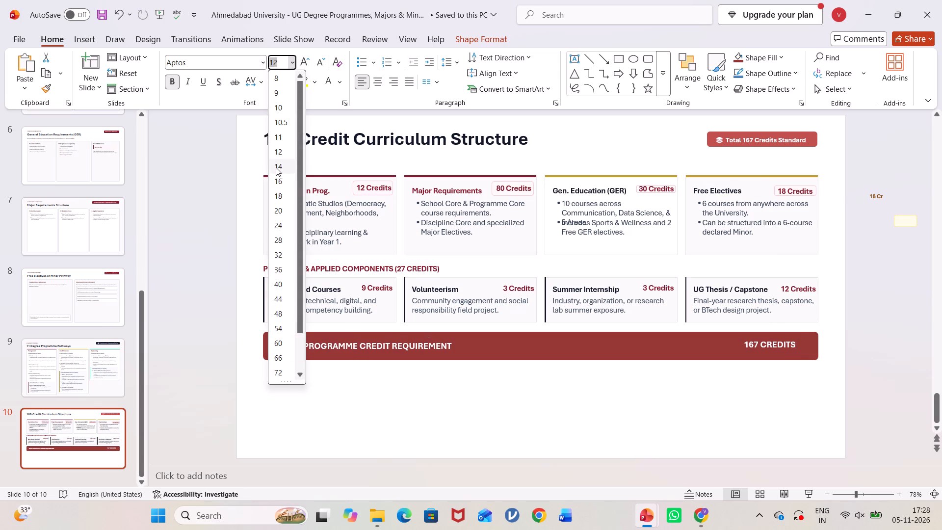
click(276, 167)
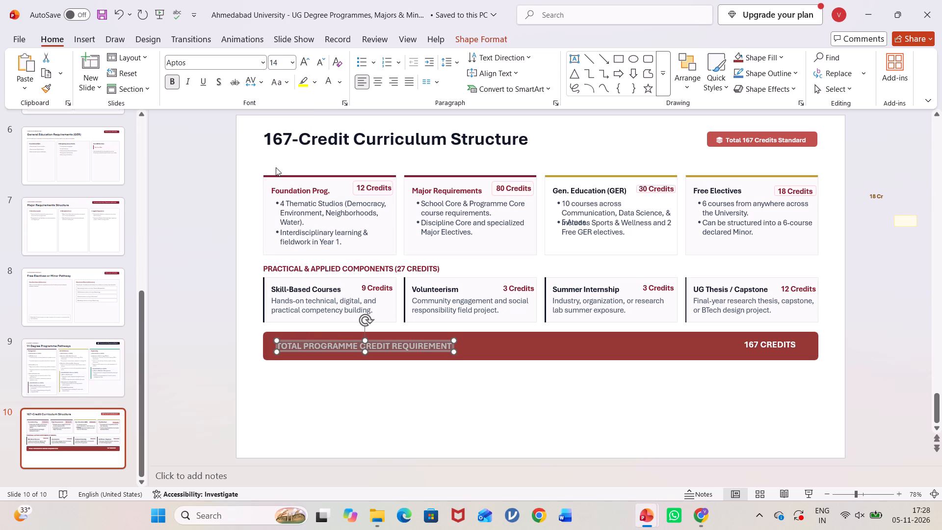
click(438, 450)
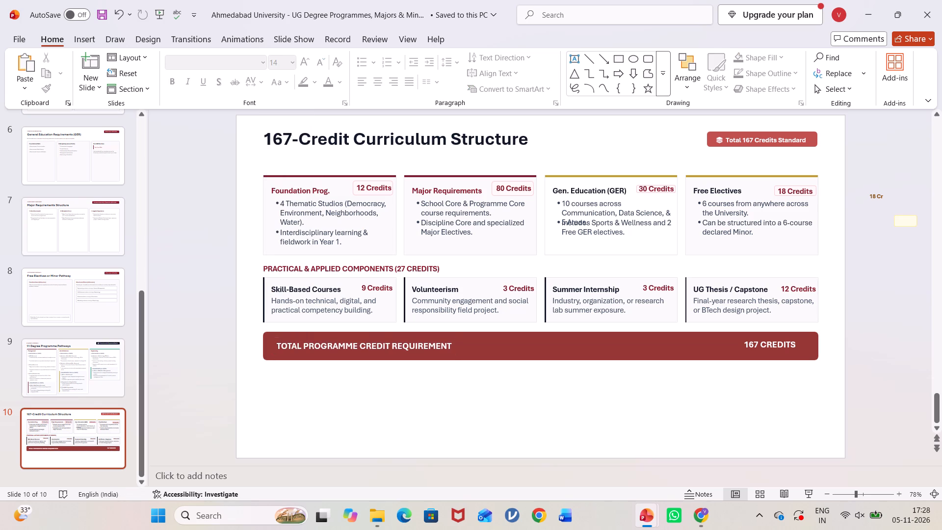
Move the "Includes Sports & Wellness" text and its bullet down in the Gen. Education card, clear of the text above.
click(594, 221)
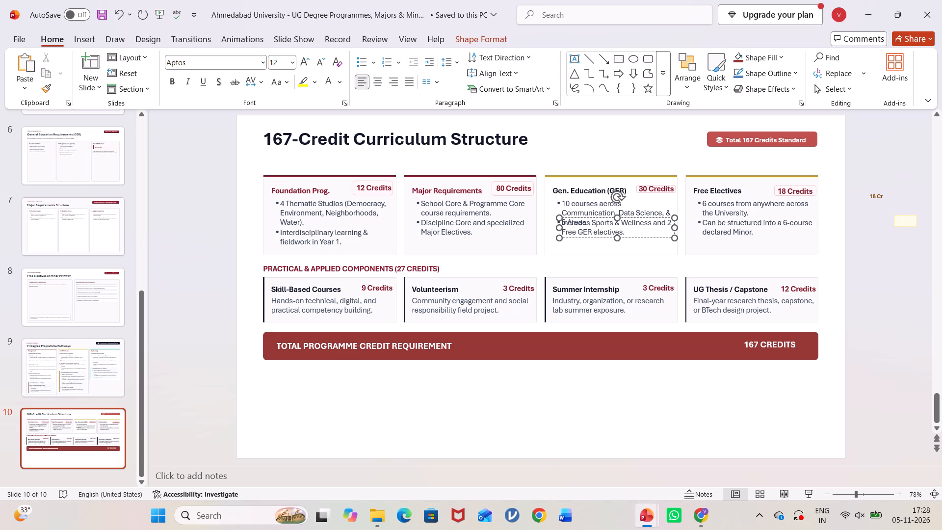
drag(621, 218, 621, 223)
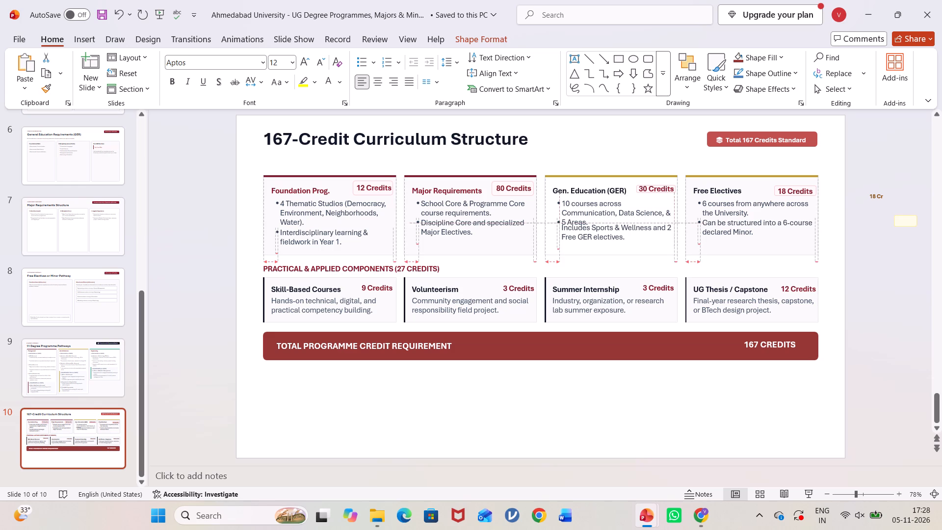
drag(621, 223, 622, 224)
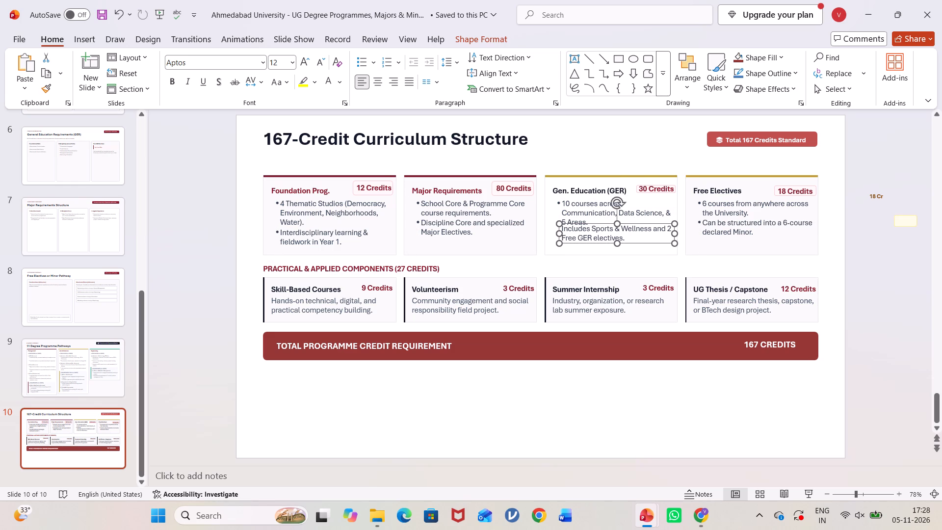
click(554, 219)
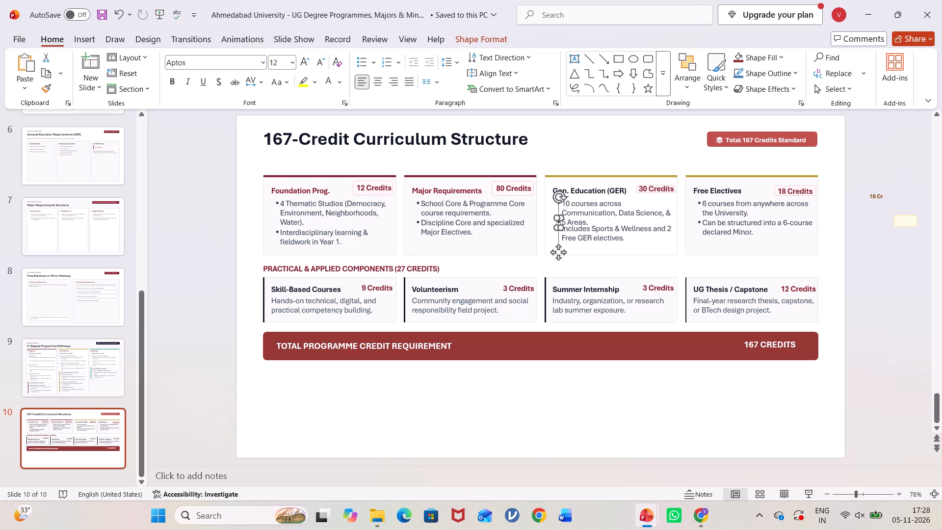
drag(559, 257, 558, 265)
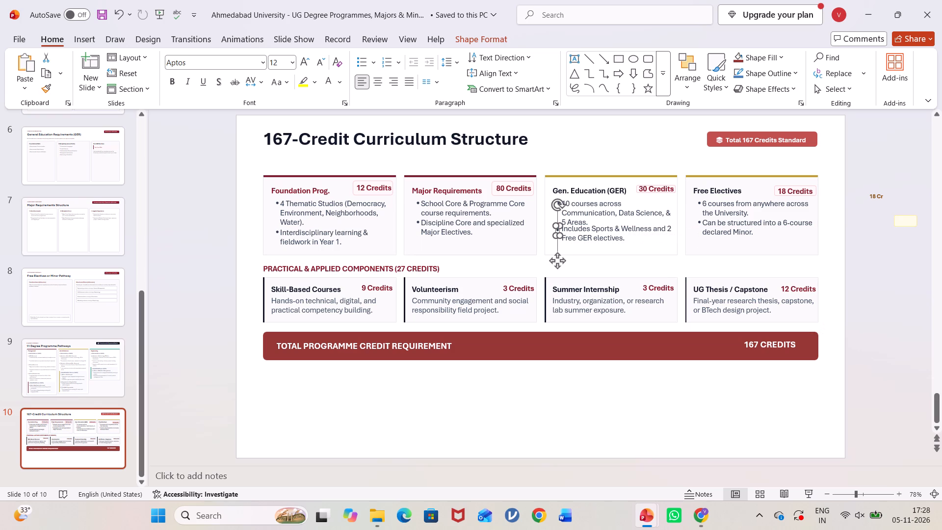
click(694, 388)
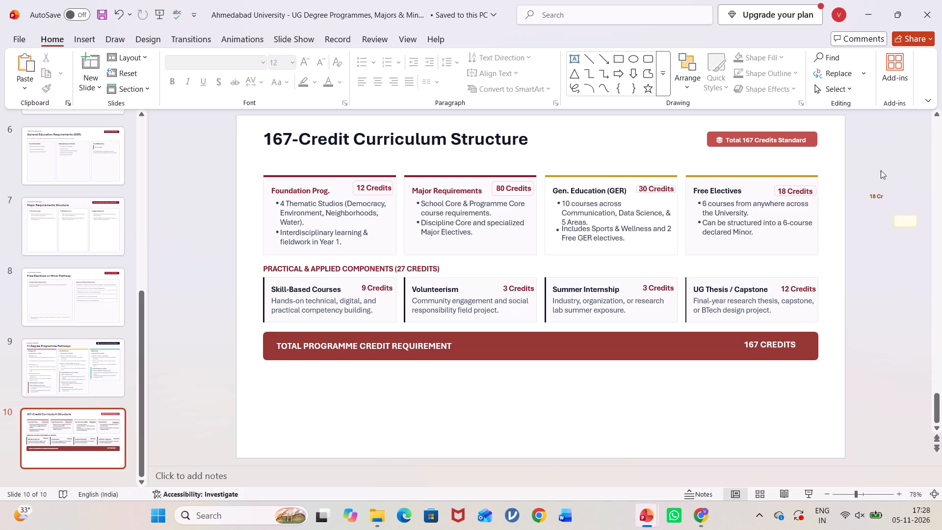
Start the slide show from the current 167-Credit Curriculum Structure slide.
click(807, 493)
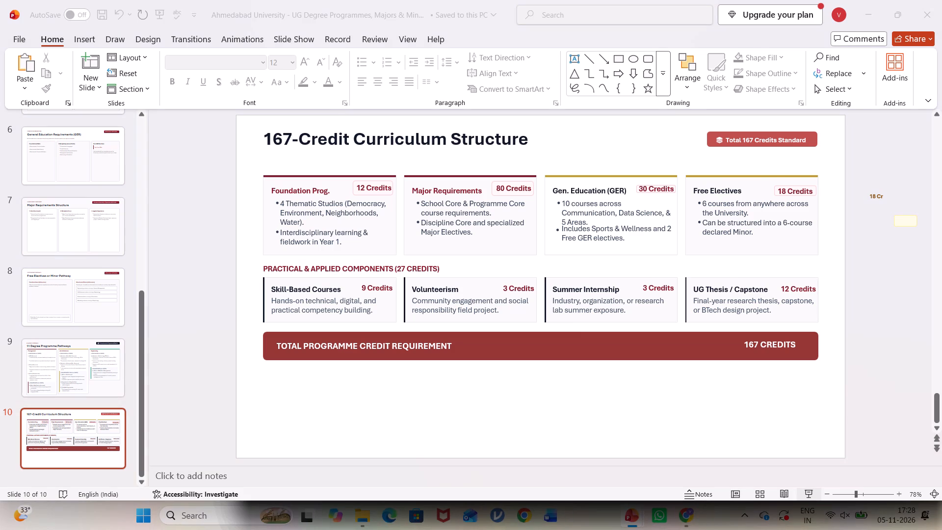
Capture a screenshot of the slide content from the 167-Credit title down past the total banner, and exit the slide show.
key(Print)
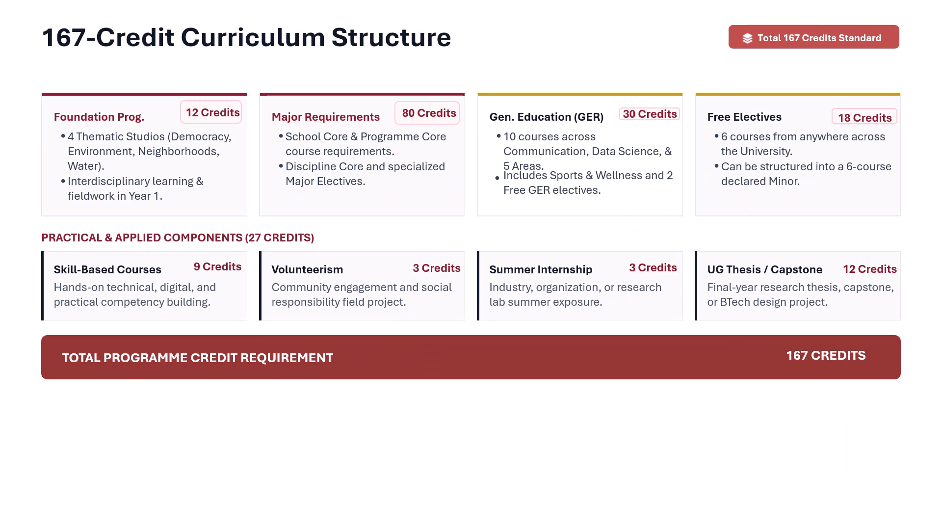
drag(17, 17, 560, 410)
scroll(221, 279, right, 3)
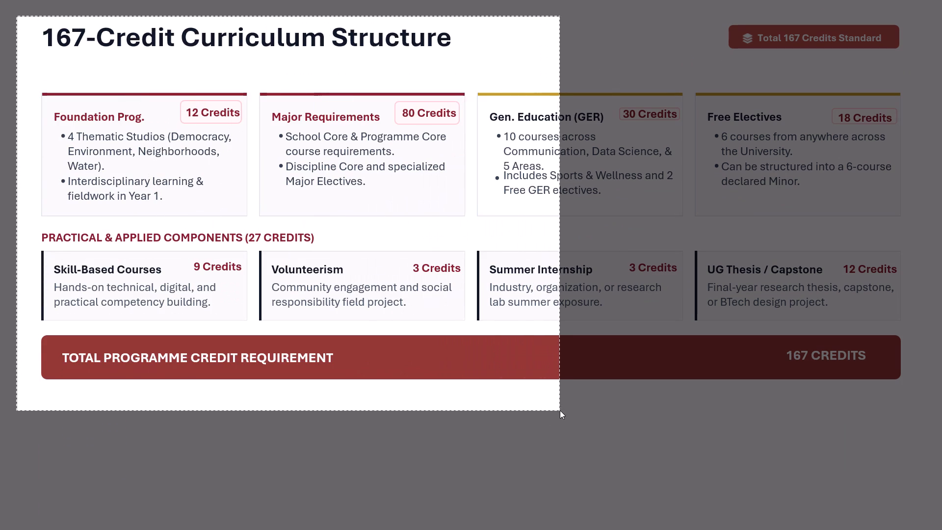
drag(560, 410, 926, 437)
scroll(607, 464, right, 1)
key(Escape)
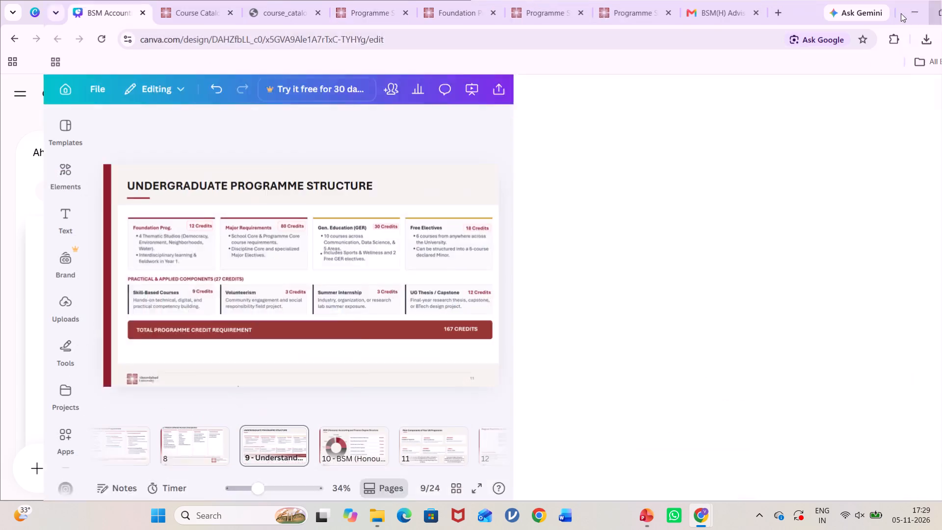
click(844, 92)
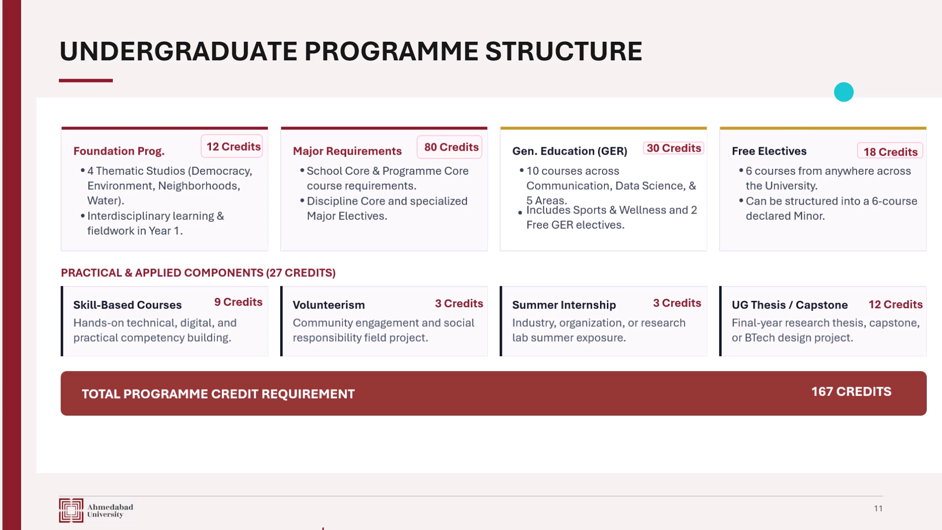
key(Escape)
Shift the curriculum image slightly left so it sits against the red side bar and within the page edges.
click(598, 218)
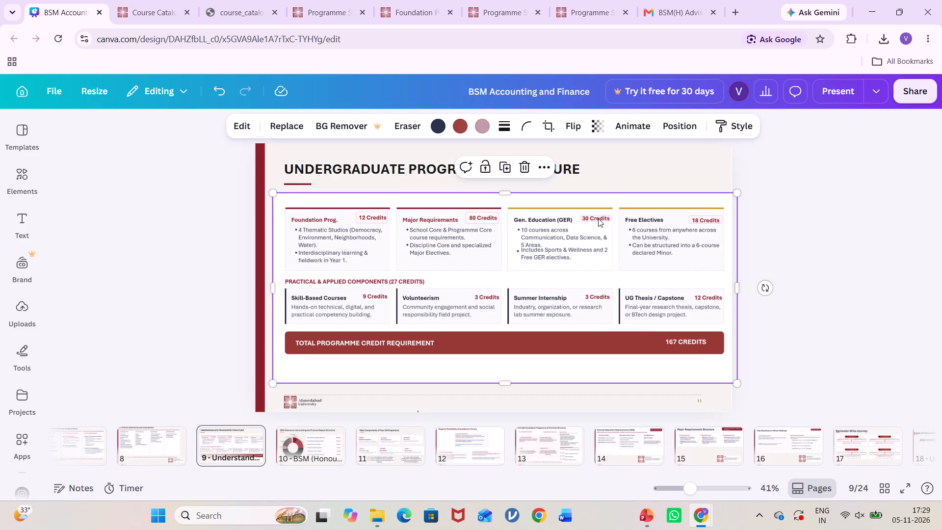
drag(598, 221, 590, 220)
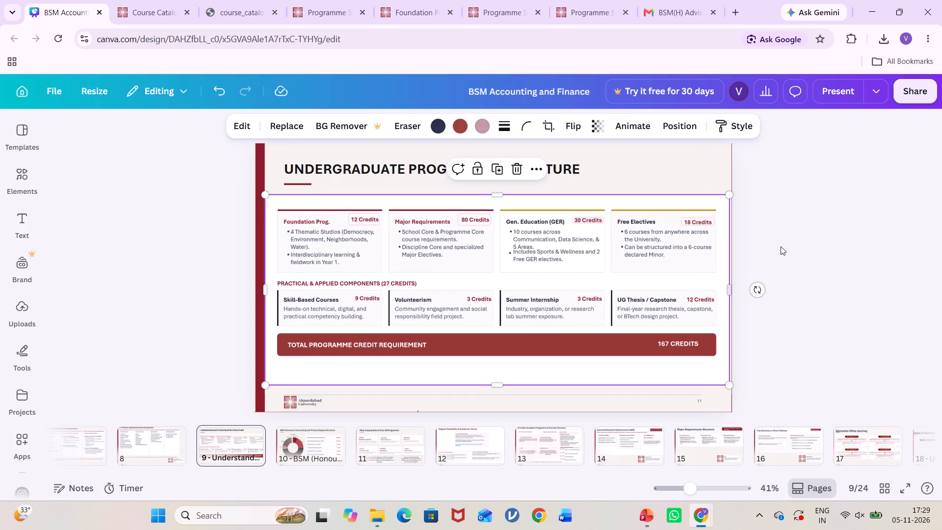
click(781, 246)
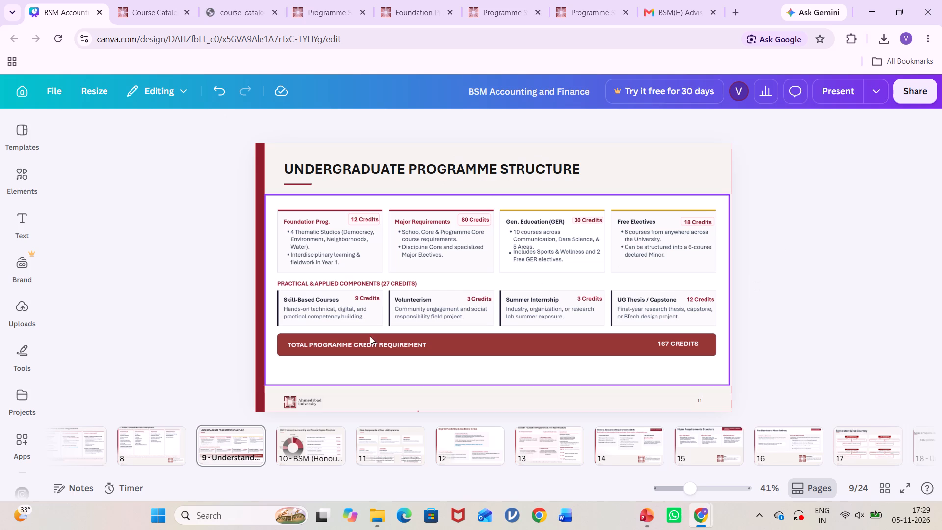
On page 10, delete the credits list image and move the 167 credits donut chart to the page's centre.
click(289, 461)
click(622, 306)
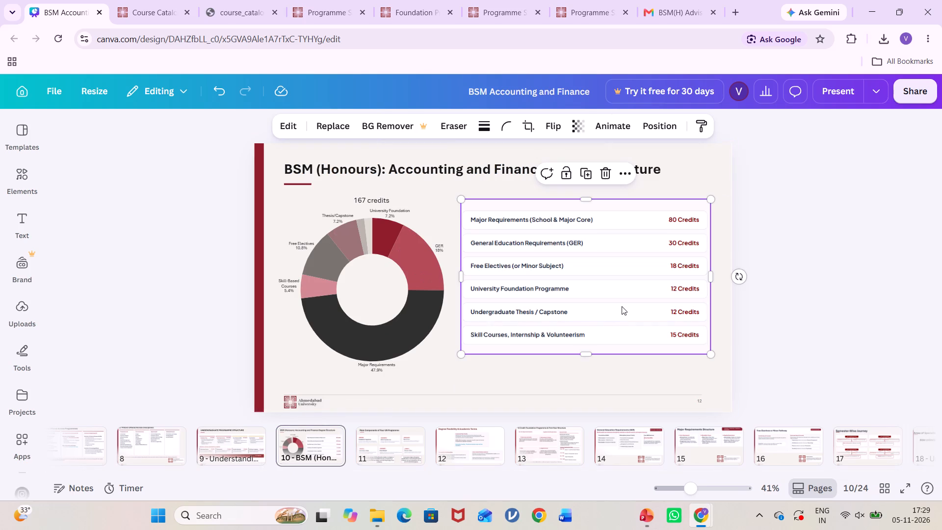
click(602, 177)
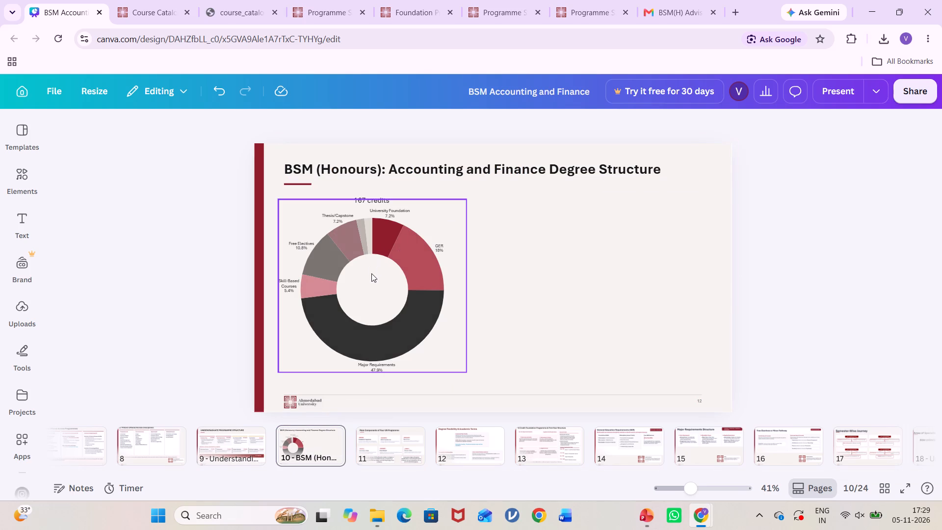
drag(371, 273, 488, 272)
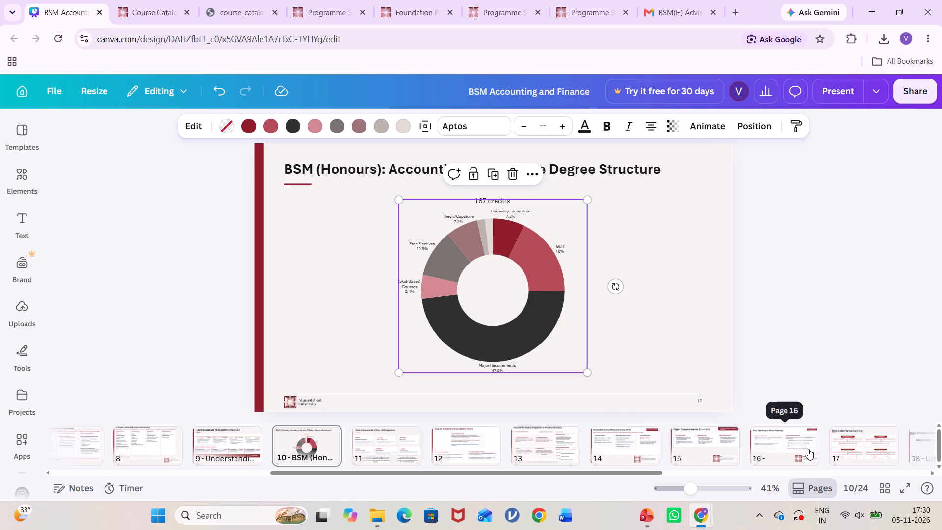
On page 11, copy the bordered text box about using 18 Free Elective credits to complete a Minor.
click(390, 455)
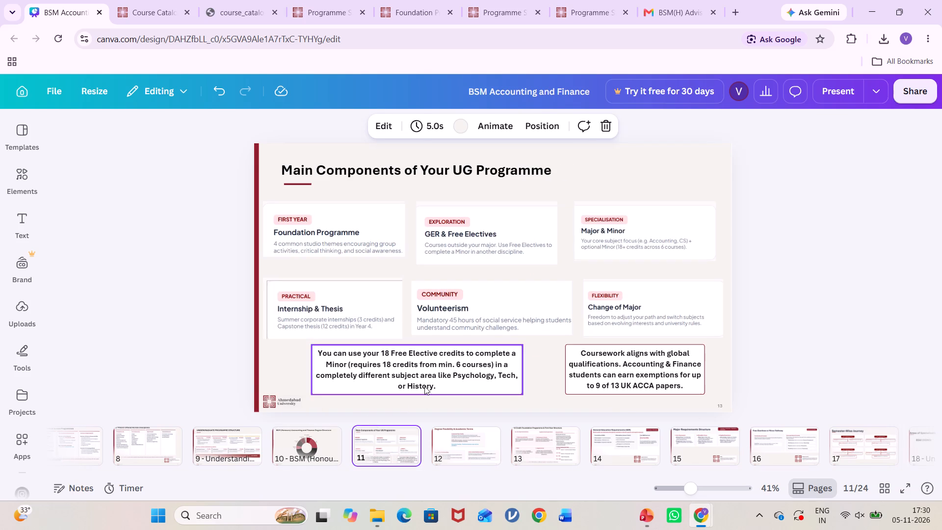
click(424, 386)
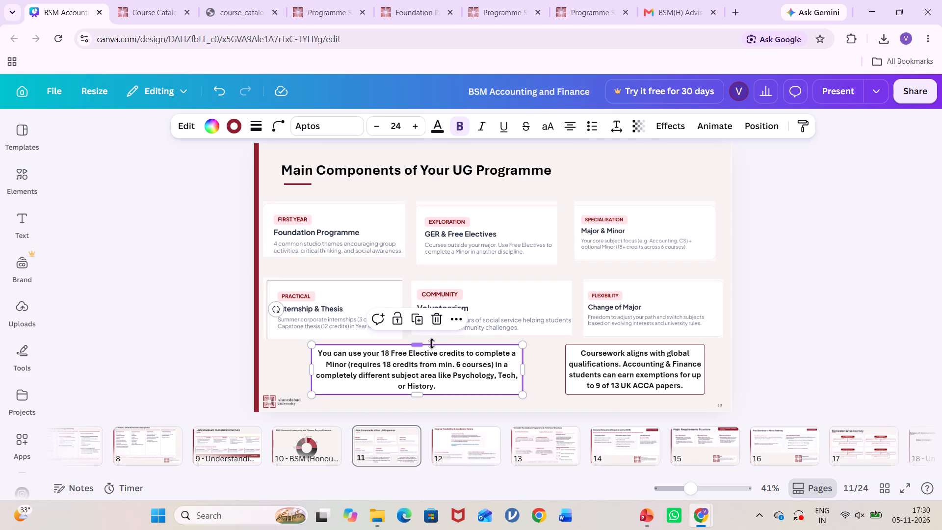
right_click(432, 344)
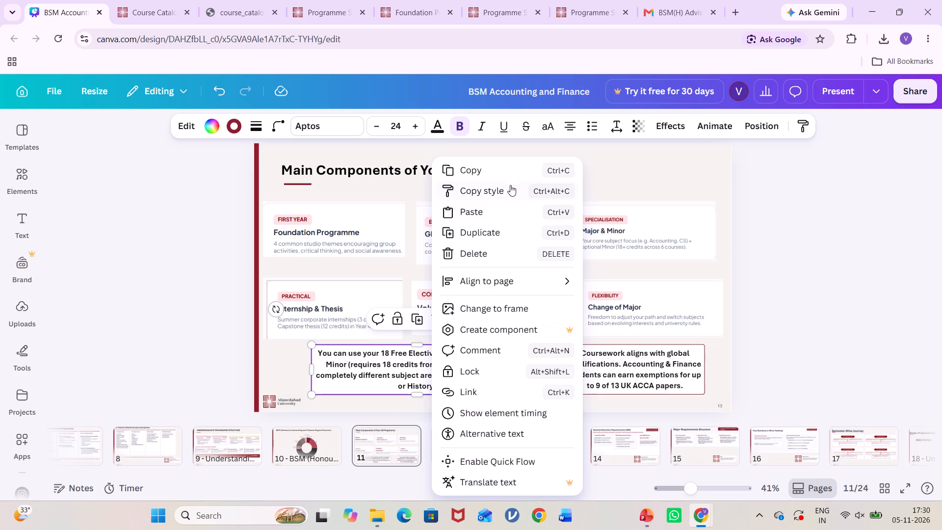
click(509, 171)
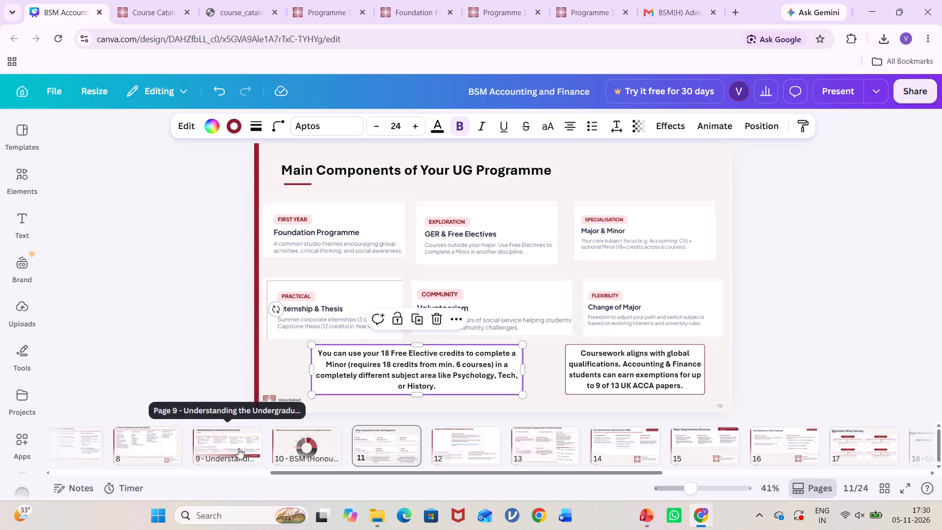
Return to page 9, nudge the curriculum image up and move the page title to the page's top-left corner beside the red bar.
click(238, 448)
drag(369, 349, 369, 342)
click(325, 171)
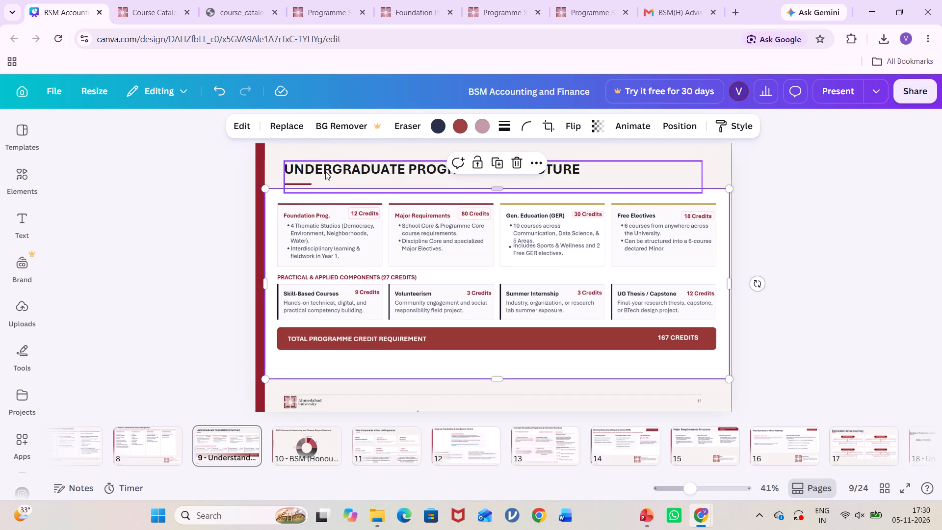
drag(496, 166, 471, 145)
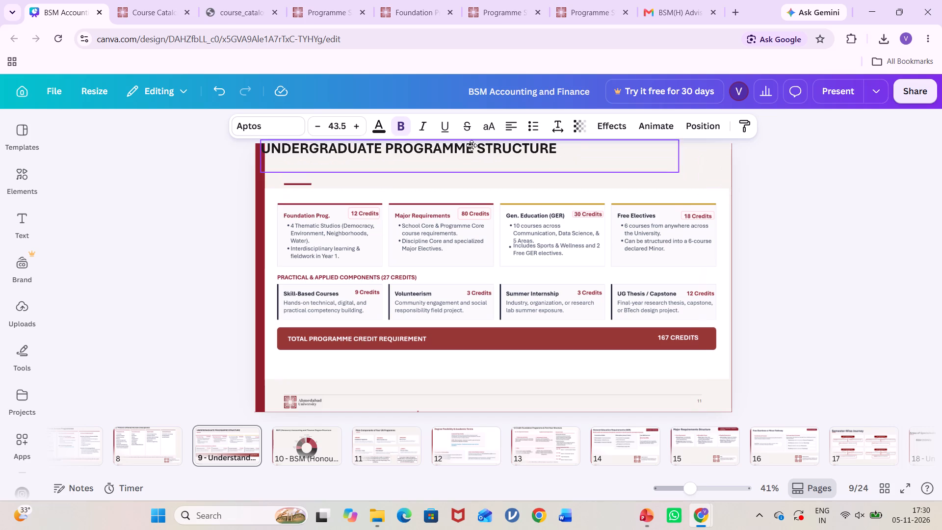
drag(471, 145, 474, 149)
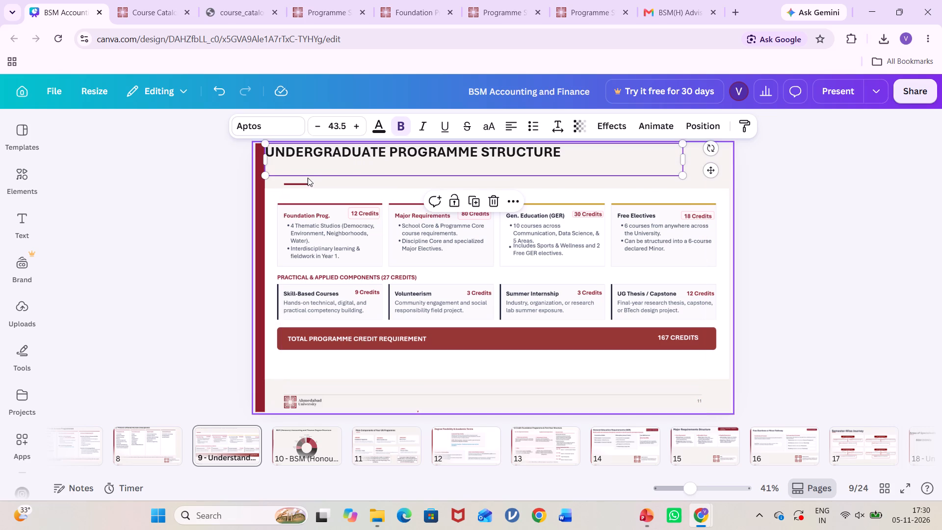
Move the short red accent line up to sit directly beneath the start of the page 9 title.
click(304, 185)
drag(306, 213, 305, 208)
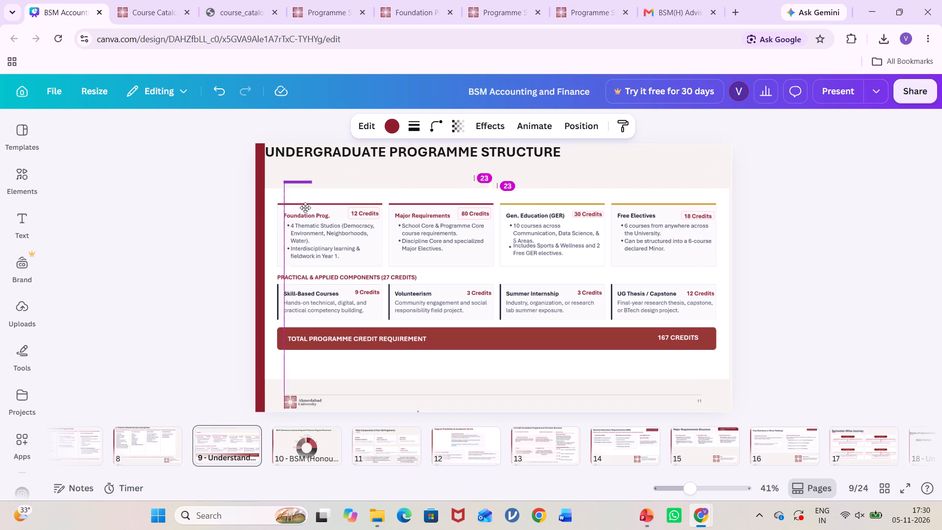
drag(305, 208, 289, 192)
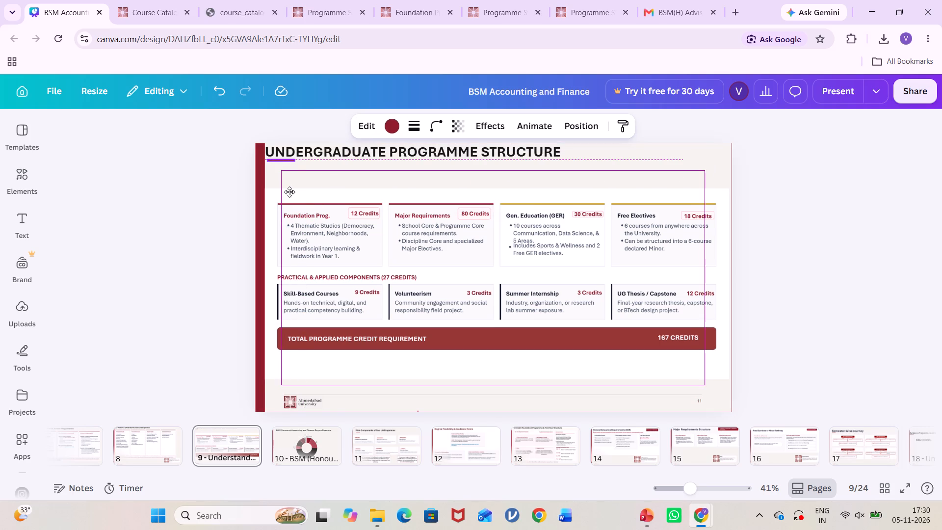
drag(289, 192, 289, 191)
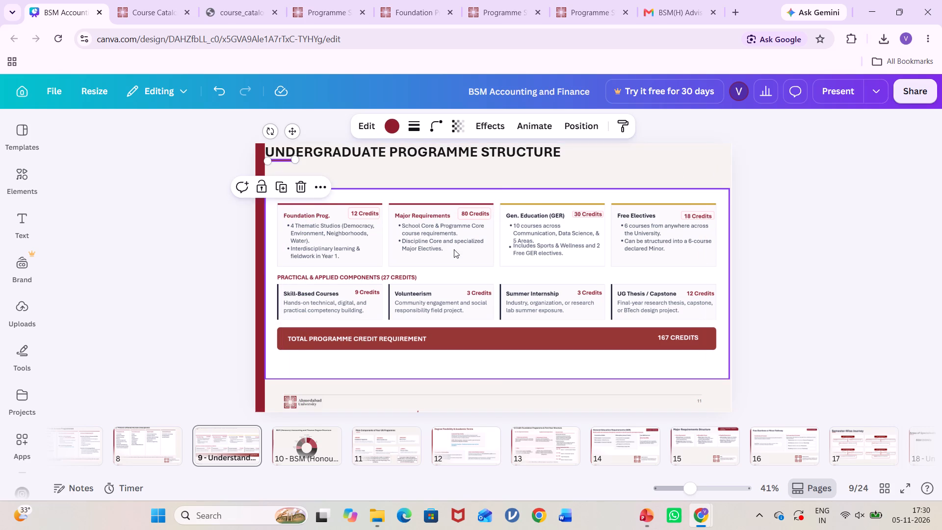
Move the curriculum image up to just below the title's accent line, freeing space above the footer.
drag(464, 253, 464, 229)
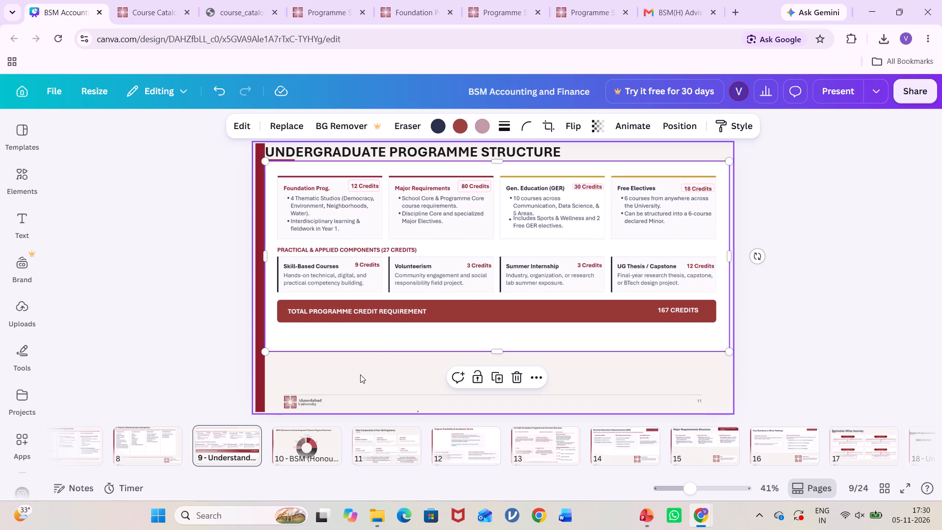
click(360, 374)
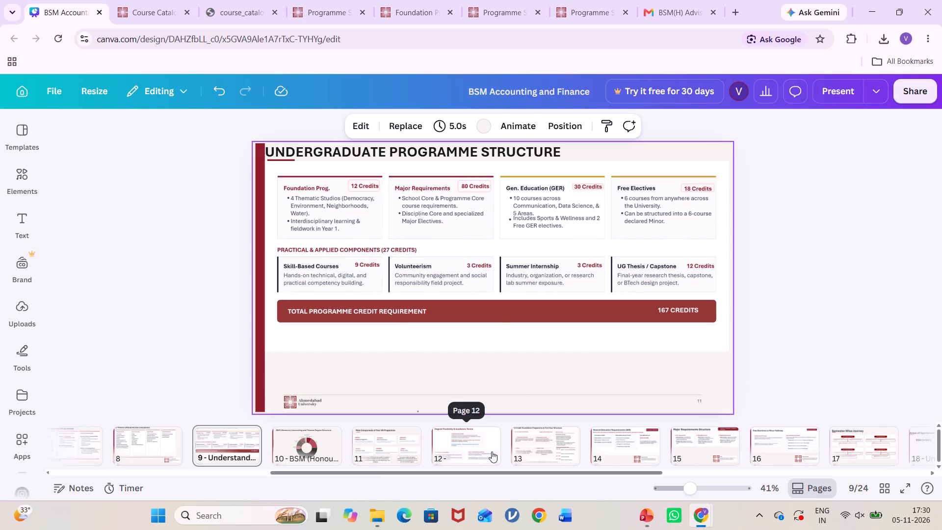
Paste the copied Free Elective credits text box onto page 9 below the total credit bar and slightly reduce its height.
key(ctrl+v)
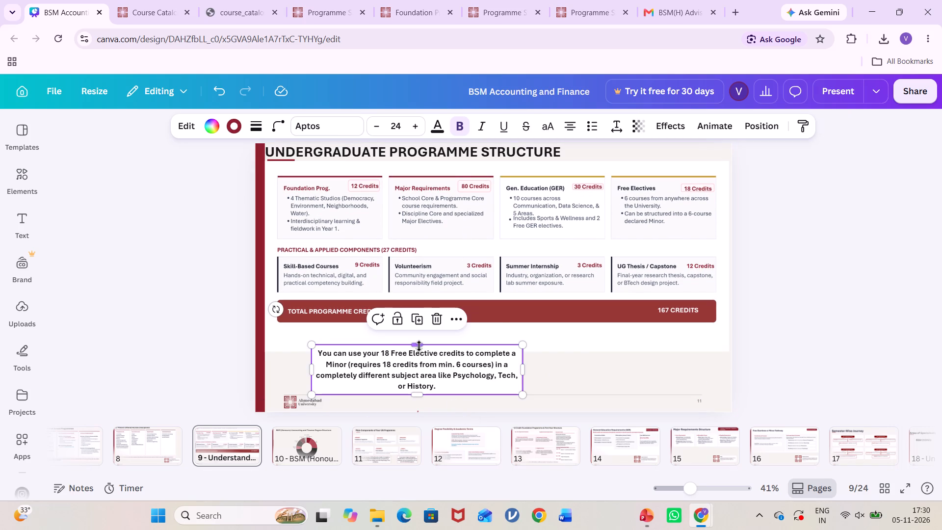
drag(419, 346, 419, 357)
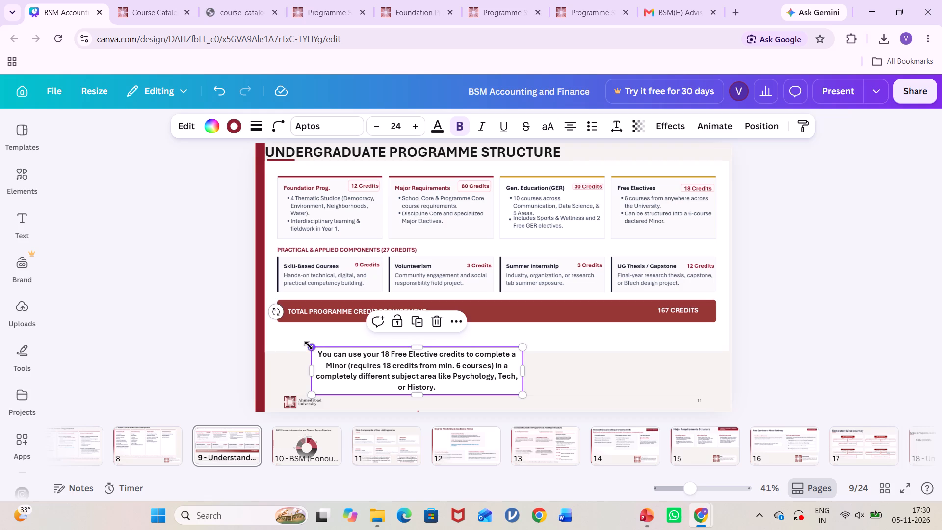
drag(309, 345, 320, 353)
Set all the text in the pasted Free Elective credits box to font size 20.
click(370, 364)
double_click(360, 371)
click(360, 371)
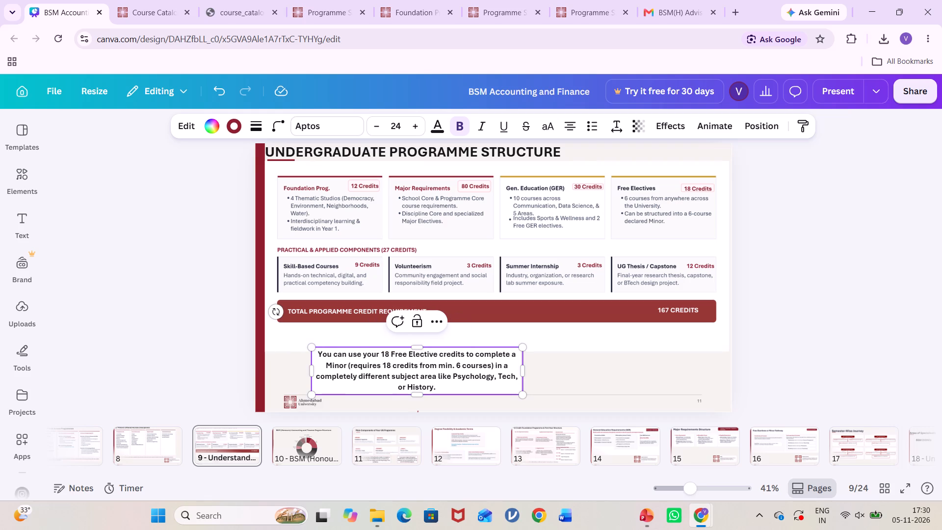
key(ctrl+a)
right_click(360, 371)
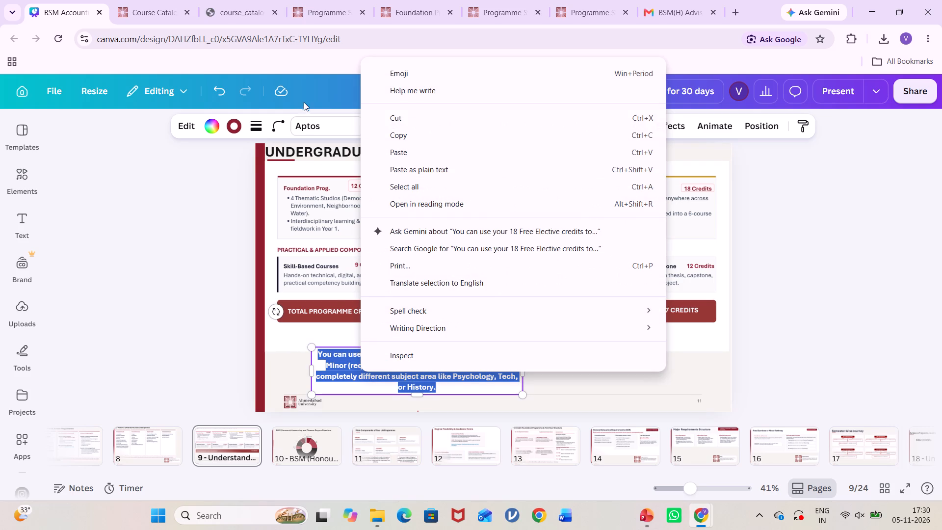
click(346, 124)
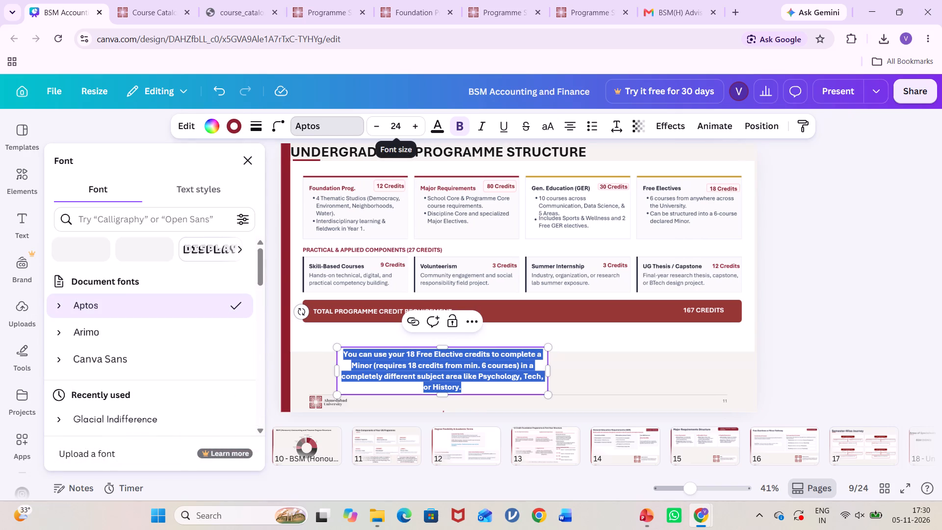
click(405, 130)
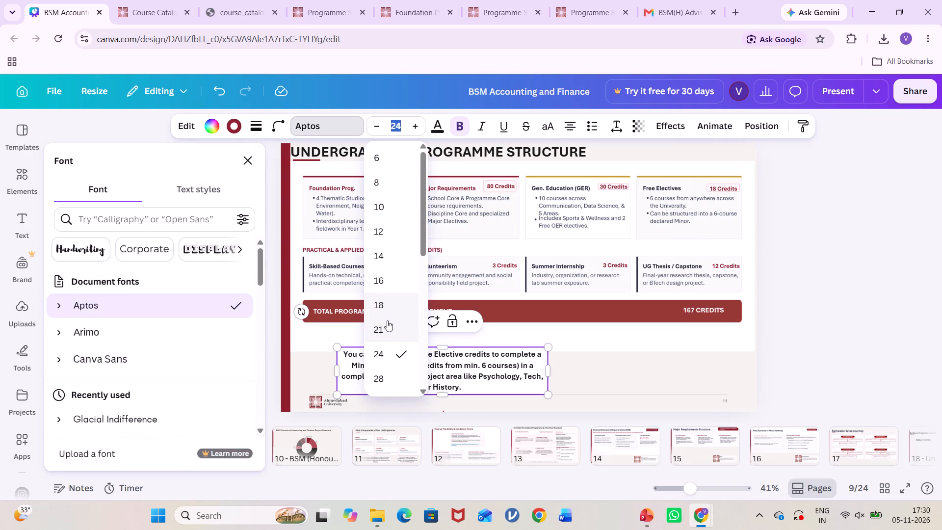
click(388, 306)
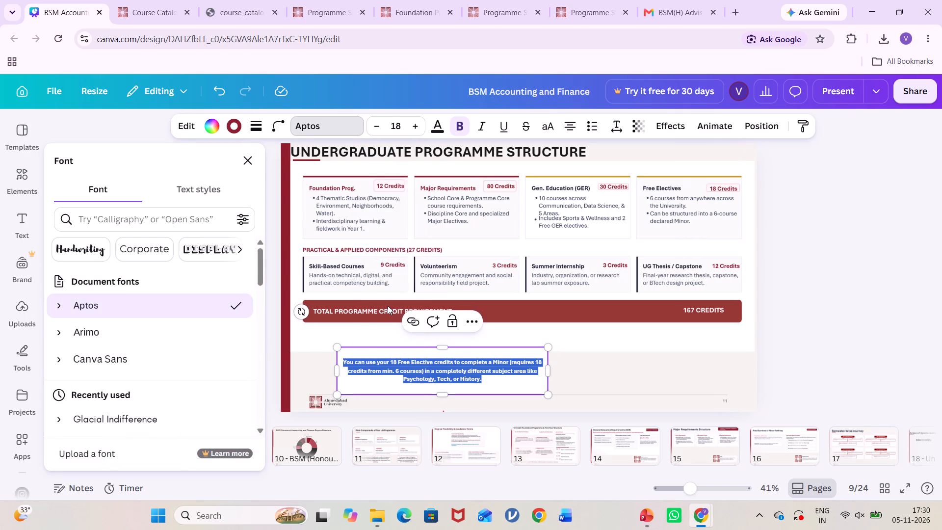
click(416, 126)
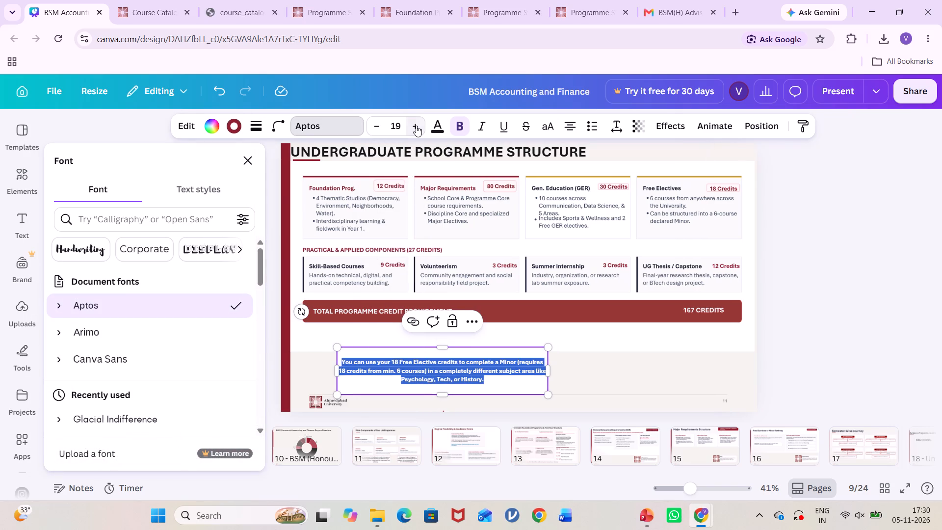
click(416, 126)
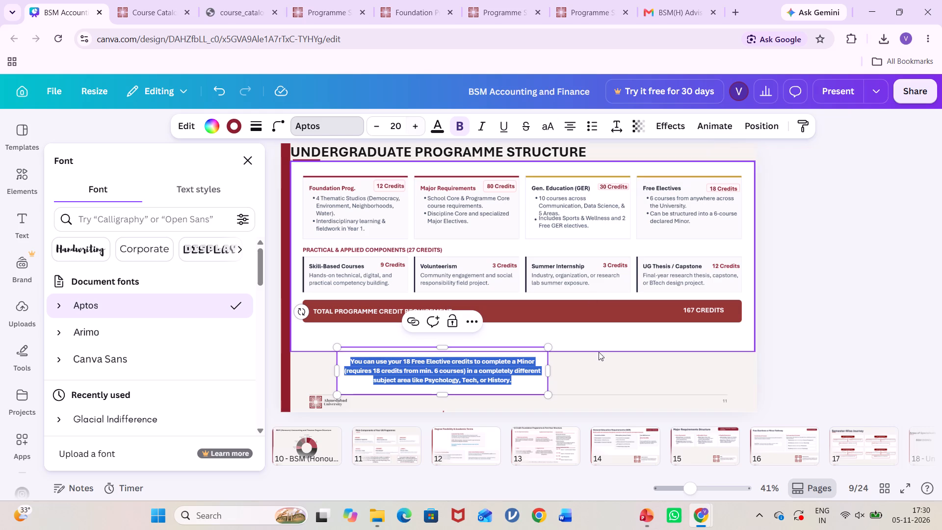
Make the Free Elective credits box narrower and shorter so it fits above the page 9 footer line.
drag(549, 347, 514, 351)
drag(468, 368, 444, 367)
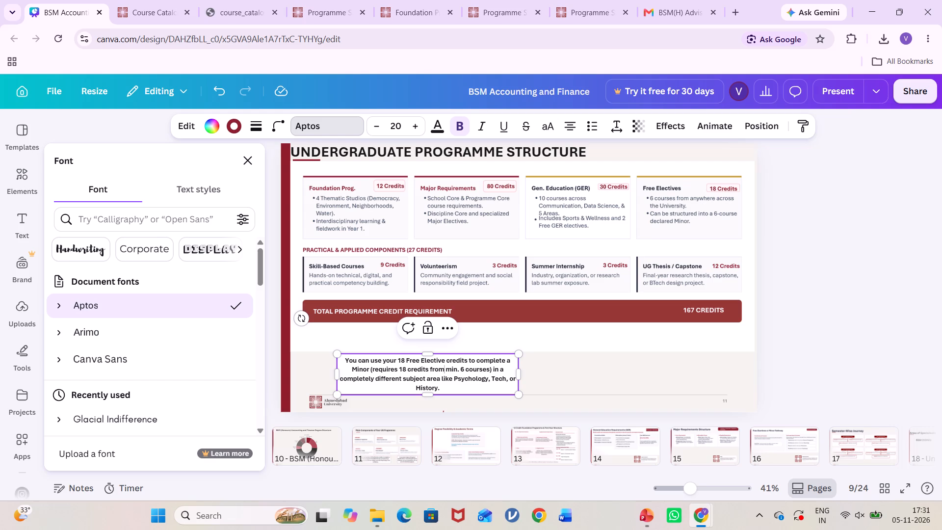
Move the phrase "from min. 6 courses" out of the parentheses to directly after "18 Free Elective credits" in the box.
drag(371, 367, 415, 374)
drag(415, 374, 428, 373)
click(428, 373)
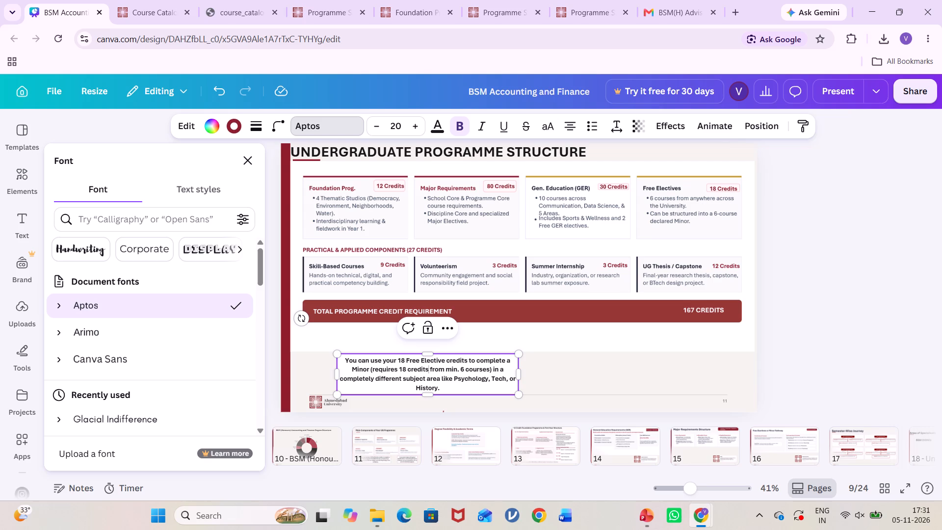
drag(429, 369, 485, 371)
drag(485, 371, 489, 371)
key(ctrl+x)
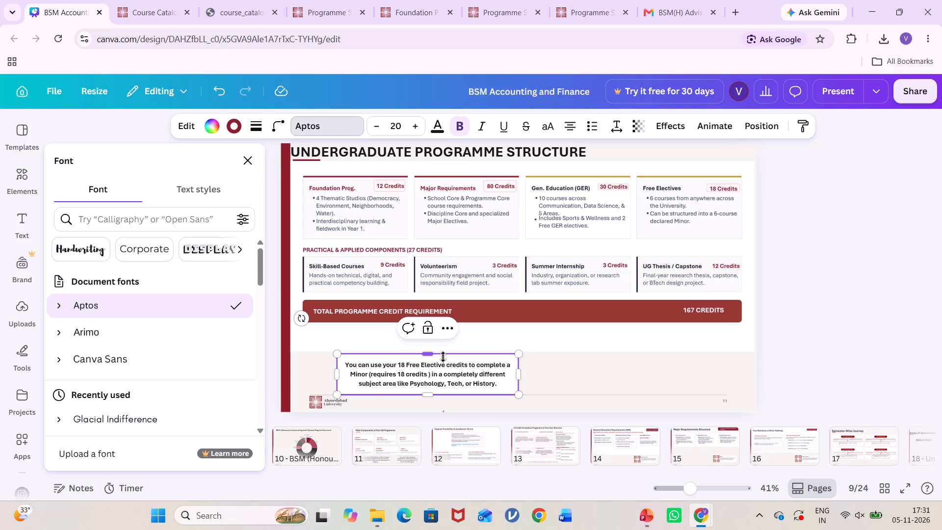
click(468, 366)
key(space)
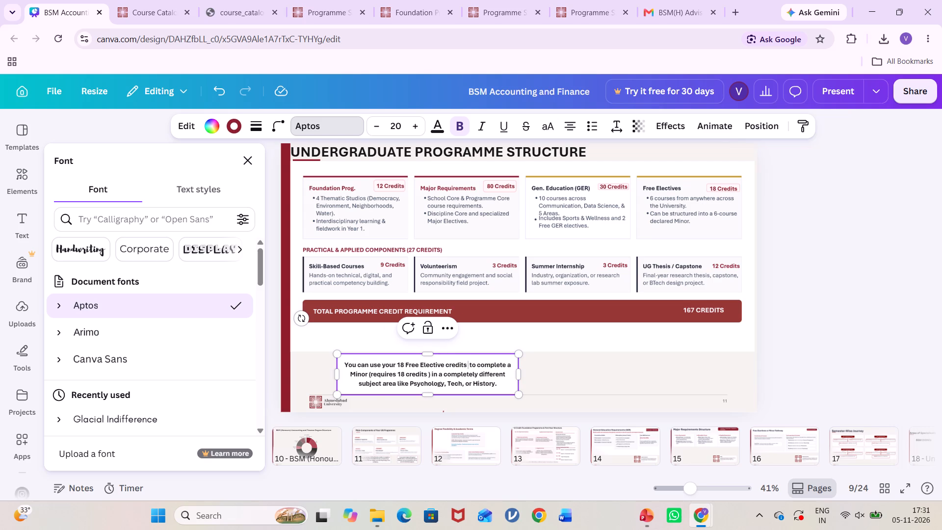
key(ctrl+v)
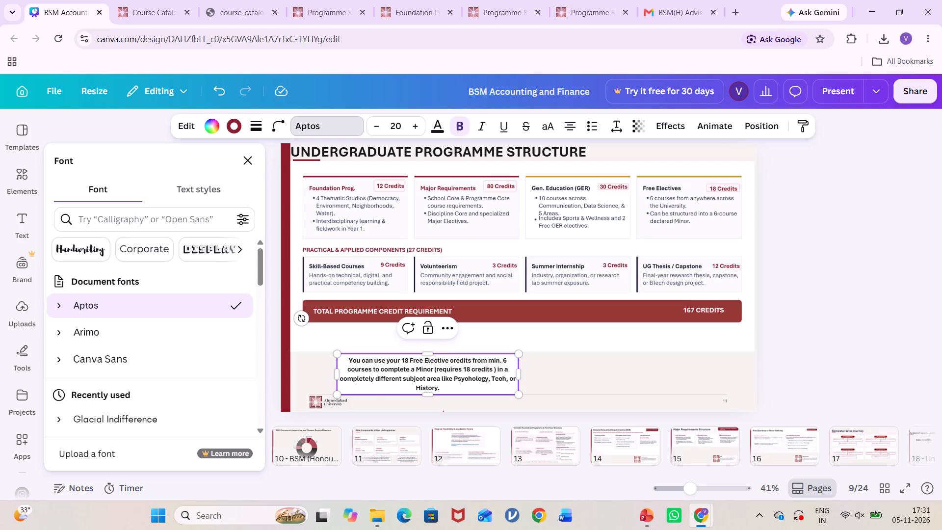
Delete everything after "to complete a Minor" in the Free Elective credits box.
drag(433, 371, 435, 372)
drag(435, 372, 448, 387)
key(BackSpace)
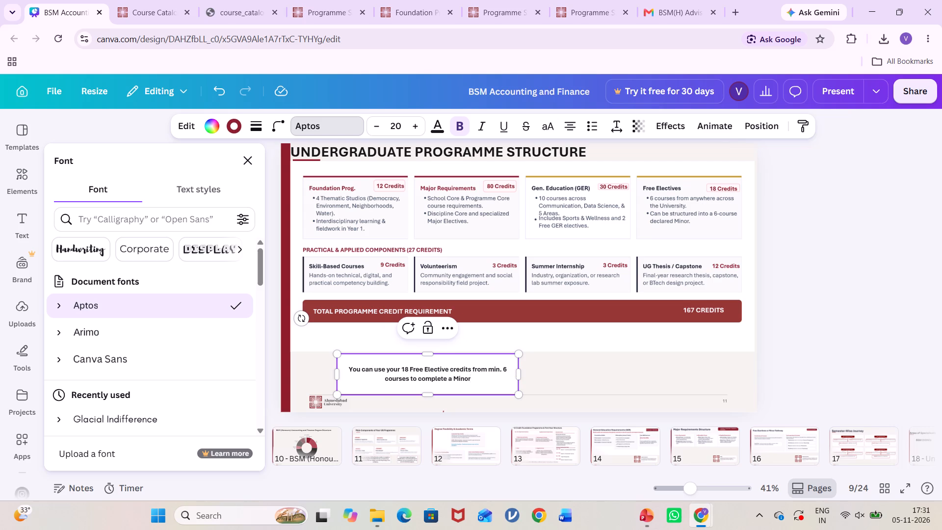
Shrink the Free Elective credits box to fit its two lines and move it to just above the footer logo.
drag(338, 354, 357, 366)
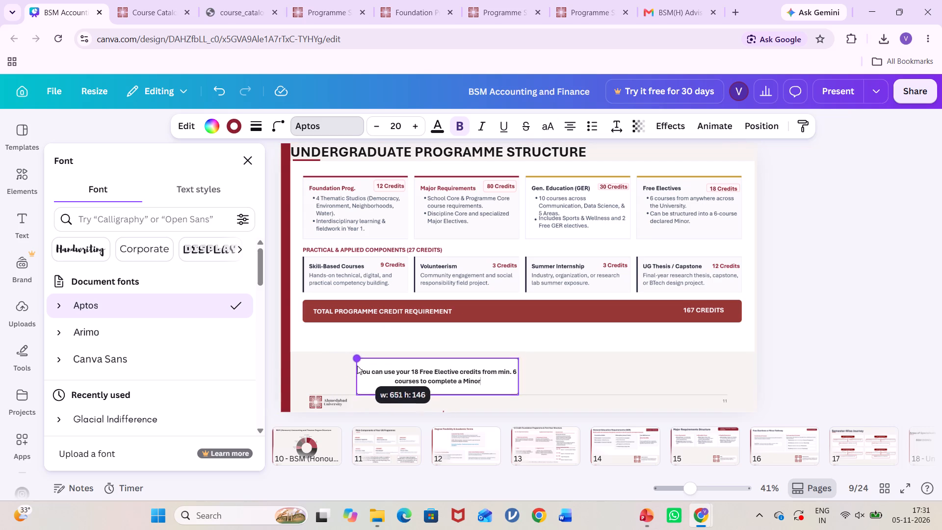
drag(357, 366, 365, 370)
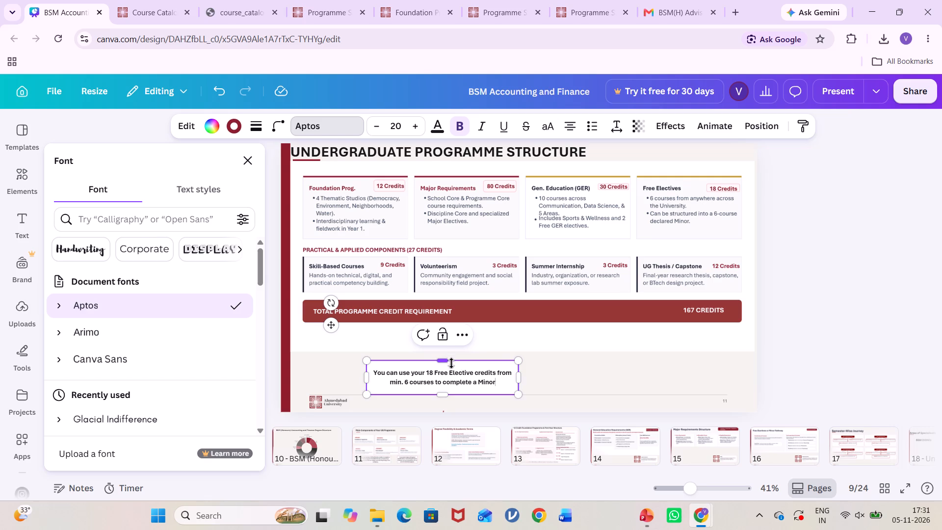
drag(453, 366, 409, 361)
Increase all the text in the Free Elective credits box to font size 24.
click(423, 378)
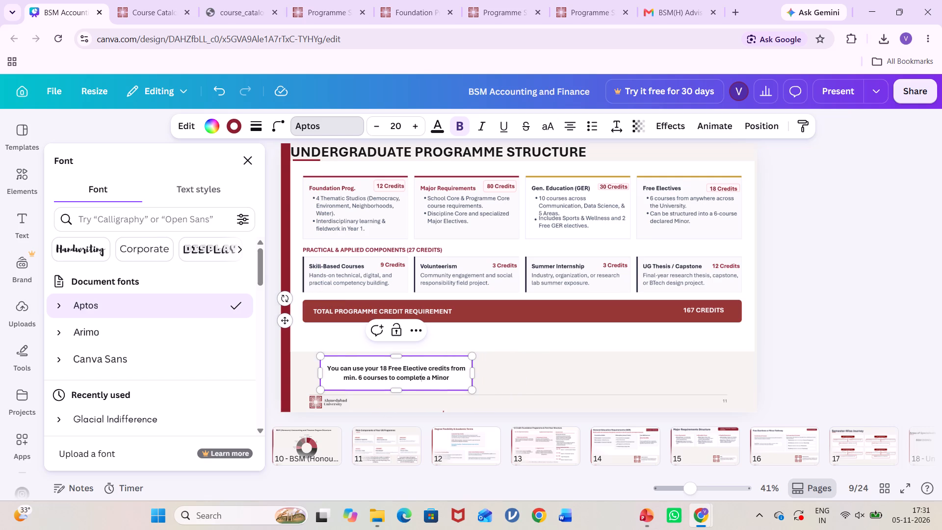
key(ctrl+a)
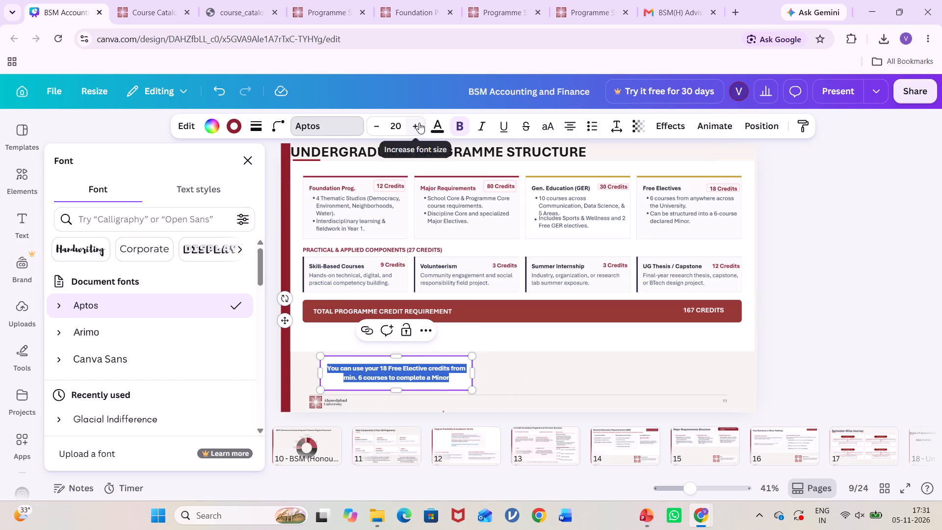
click(419, 123)
click(419, 123)
click(419, 123)
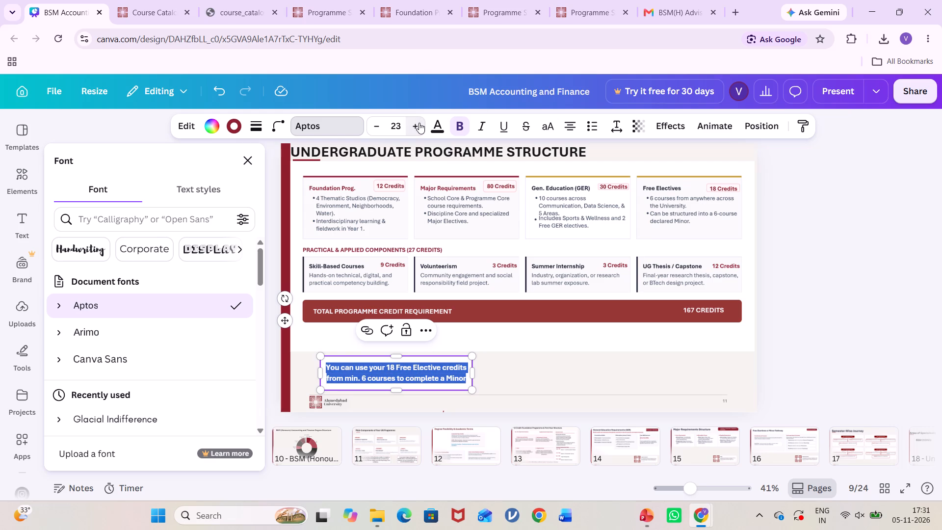
click(419, 123)
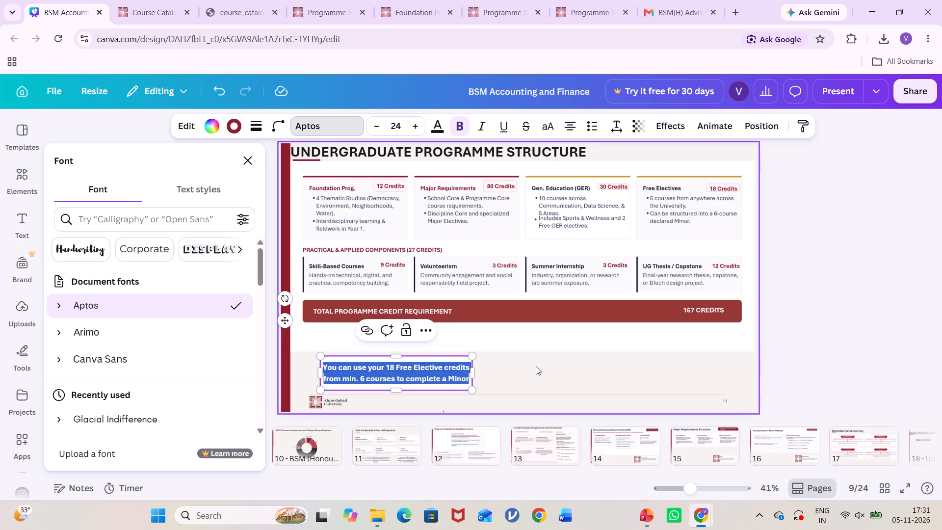
click(536, 366)
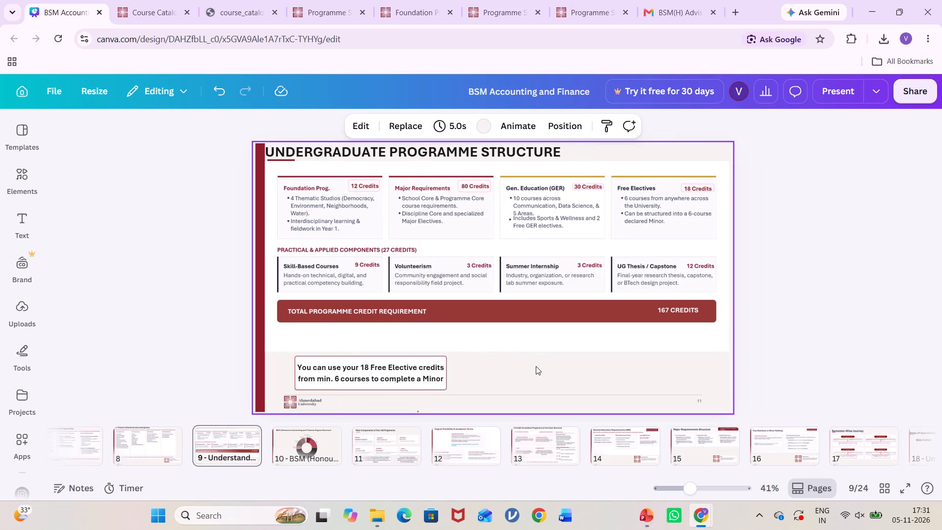
On page 11, copy the bordered text box about coursework alignment and UK ACCA paper exemptions.
click(482, 460)
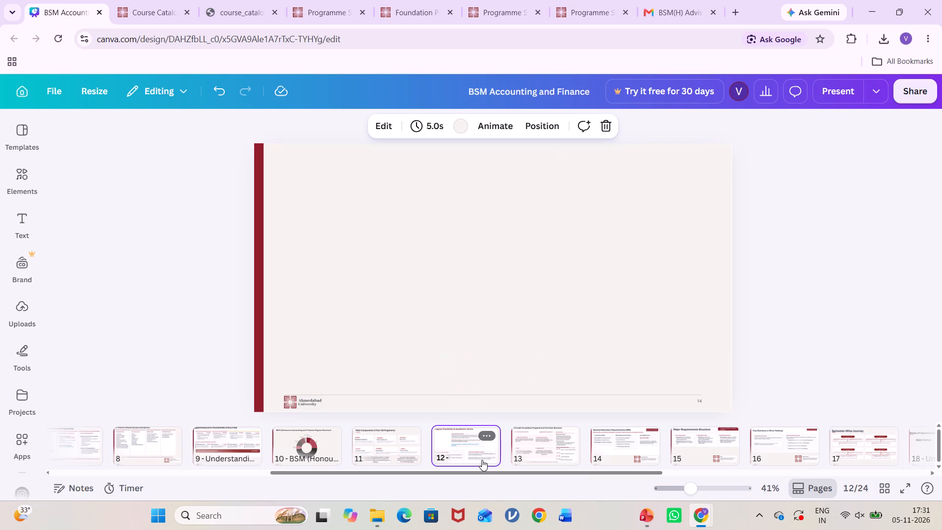
click(384, 438)
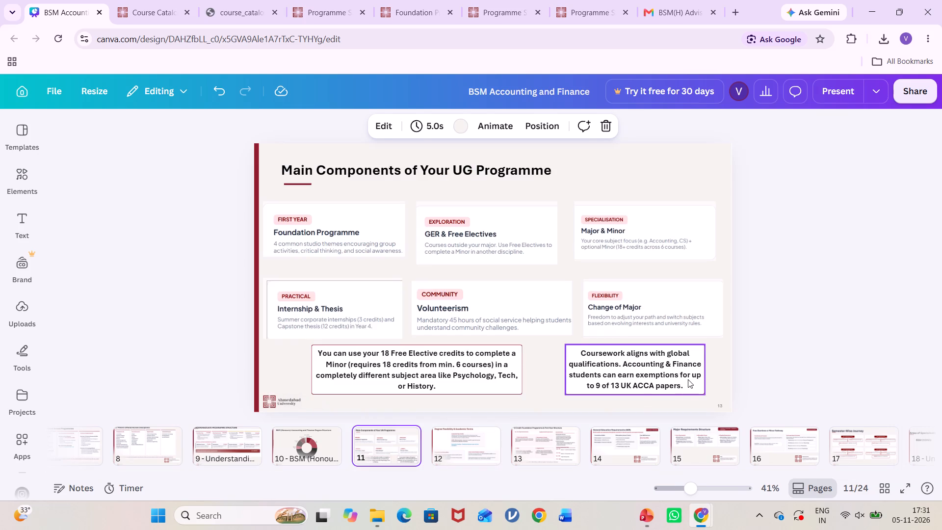
click(688, 379)
right_click(654, 342)
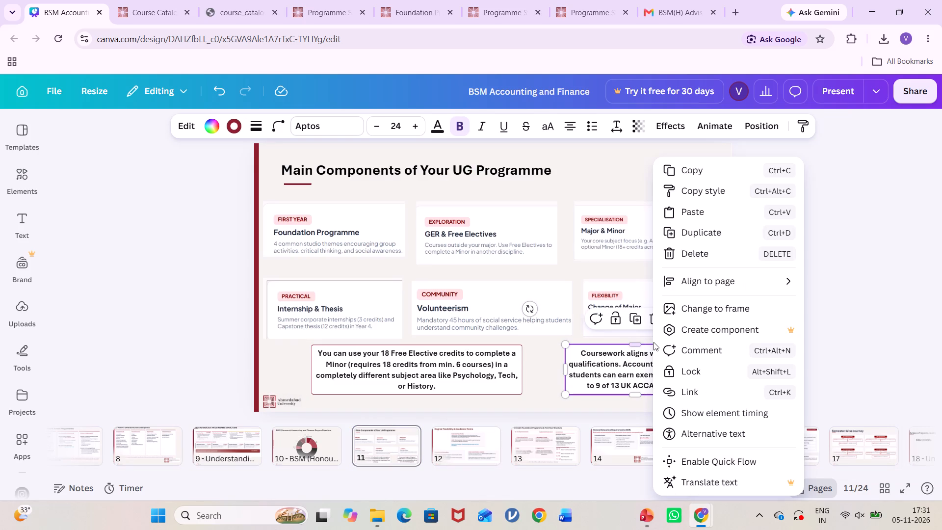
click(708, 174)
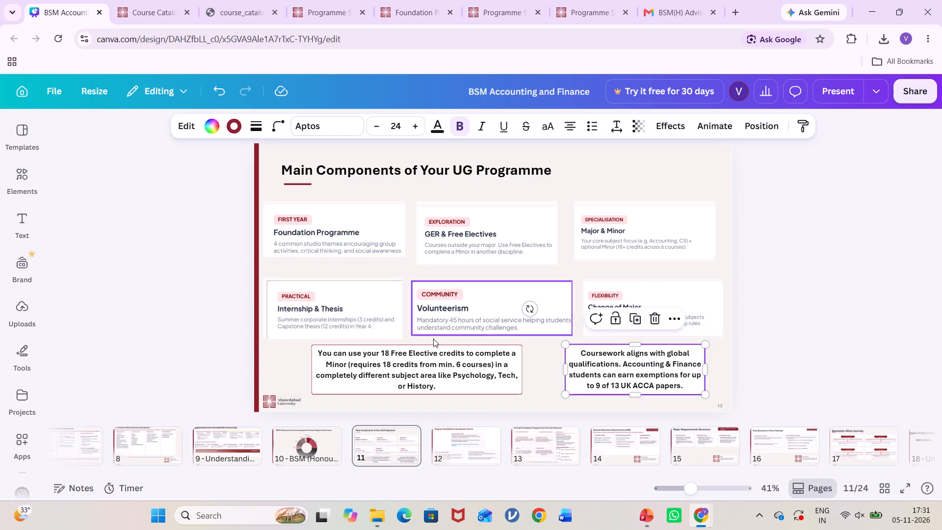
Paste the ACCA exemptions box onto page 9 and make it wider and shorter so its text fits on three lines.
click(256, 446)
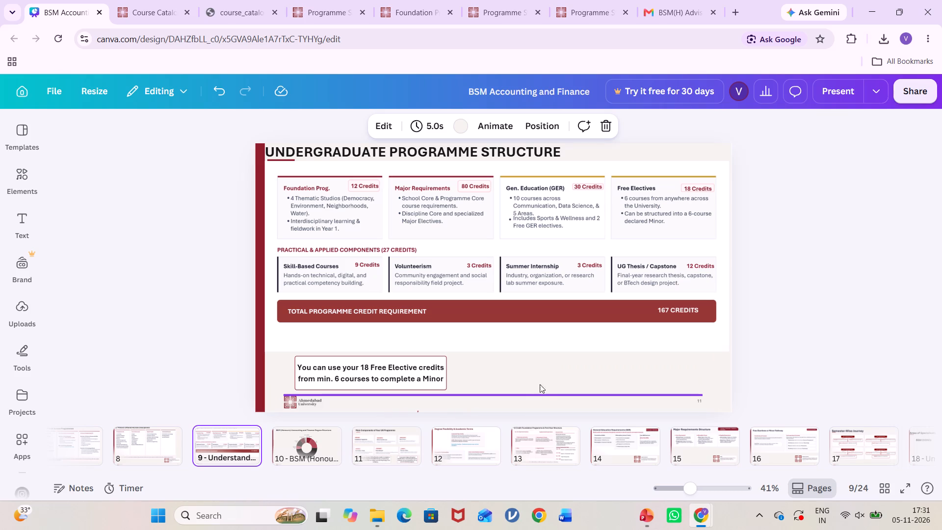
key(ctrl+v)
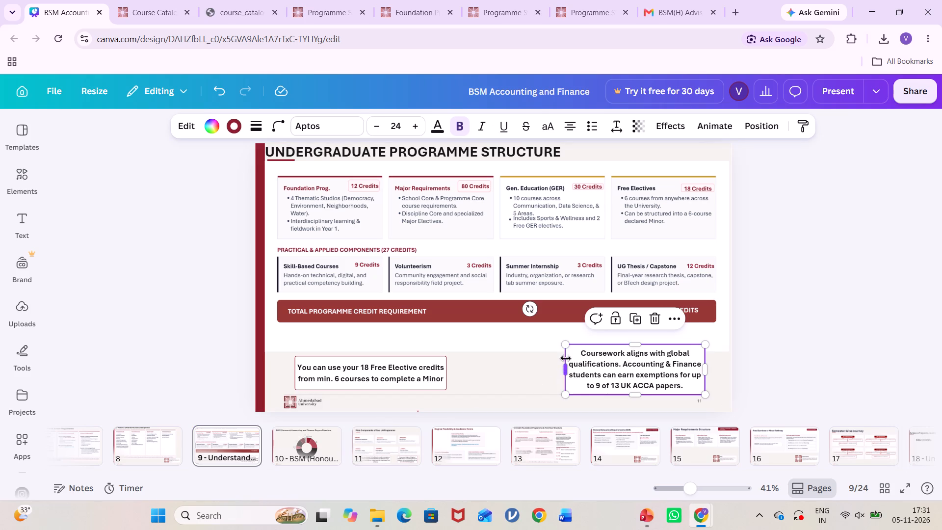
drag(565, 371, 511, 372)
drag(510, 346, 541, 366)
click(609, 370)
click(502, 365)
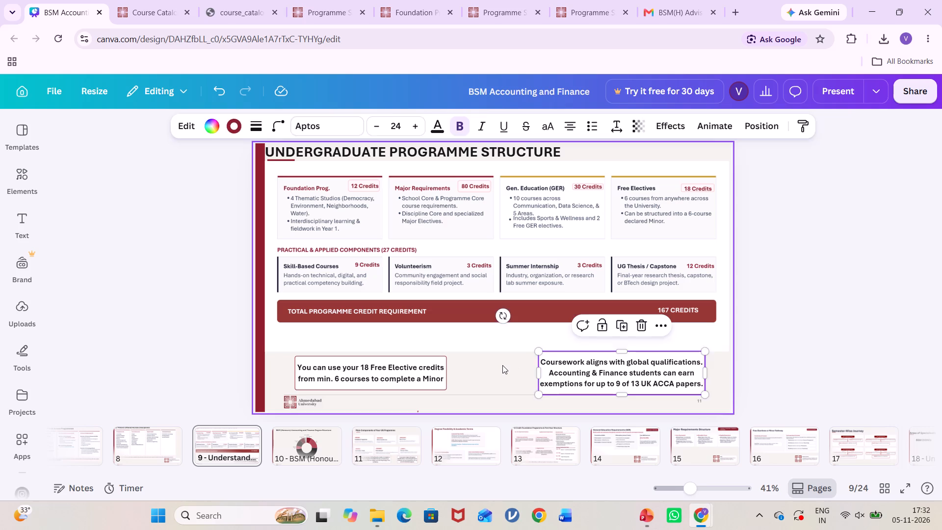
Crop the blank strip off the bottom of the page 9 curriculum image, ending just below the total credit bar.
click(504, 333)
click(499, 351)
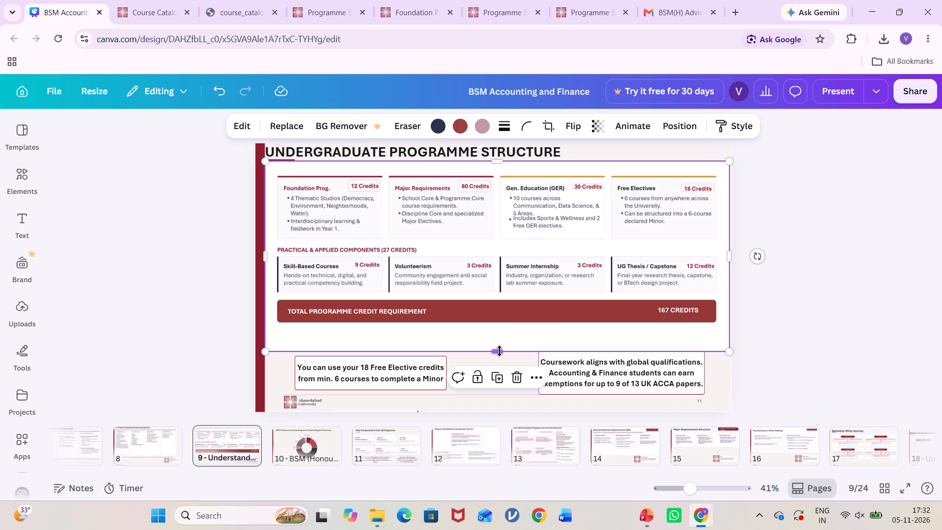
drag(499, 351, 498, 337)
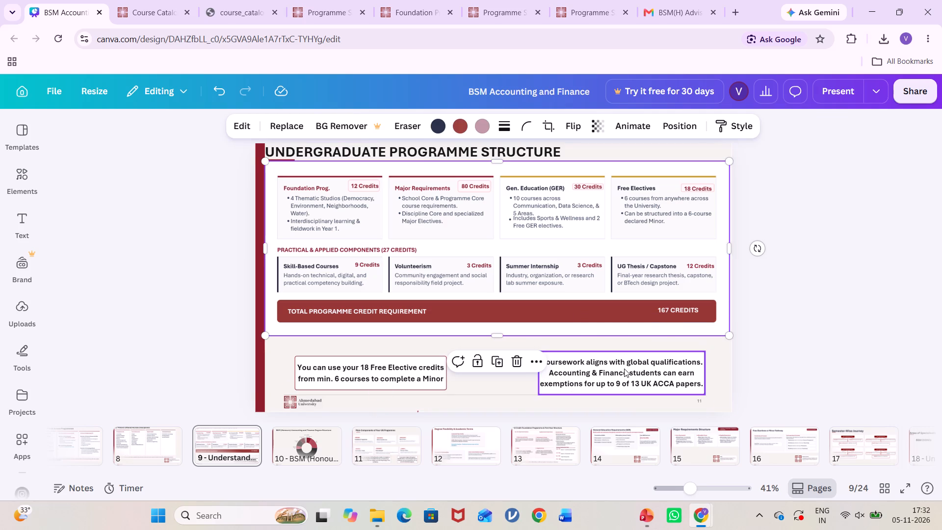
On page 9, move the ACCA and Free Elective note boxes up from the footer line and slightly enlarge the Free Elective box.
drag(624, 369, 624, 359)
drag(429, 378, 442, 368)
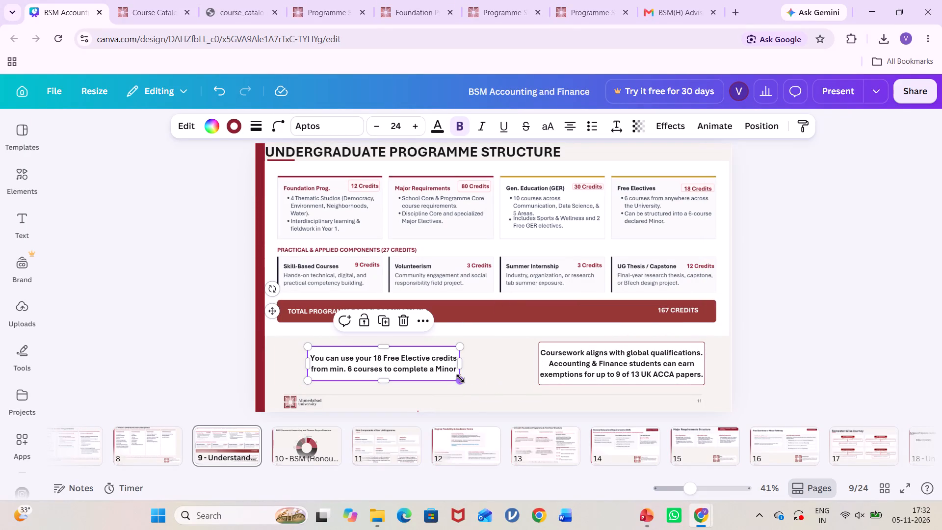
drag(460, 378, 482, 387)
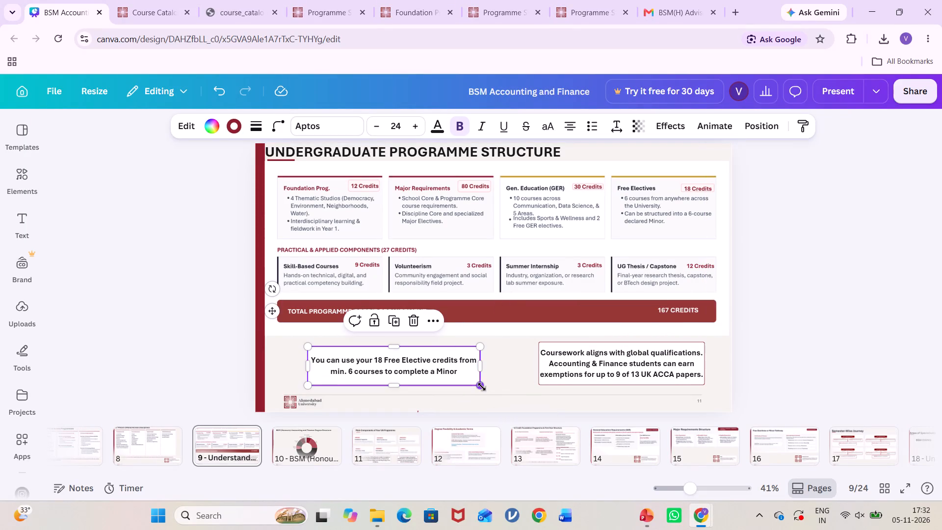
click(518, 368)
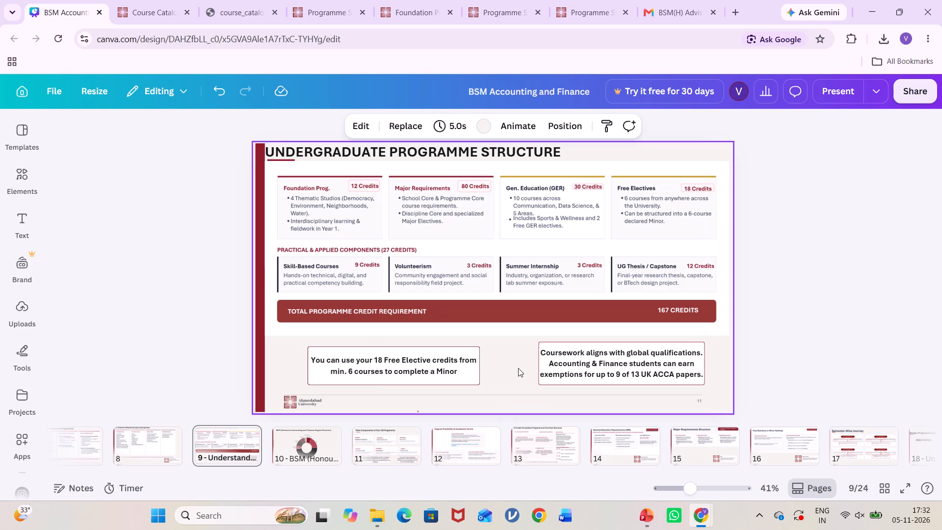
Enlarge the degree structure donut chart on page 10 to about 925 by 849, keeping it below the title.
click(317, 450)
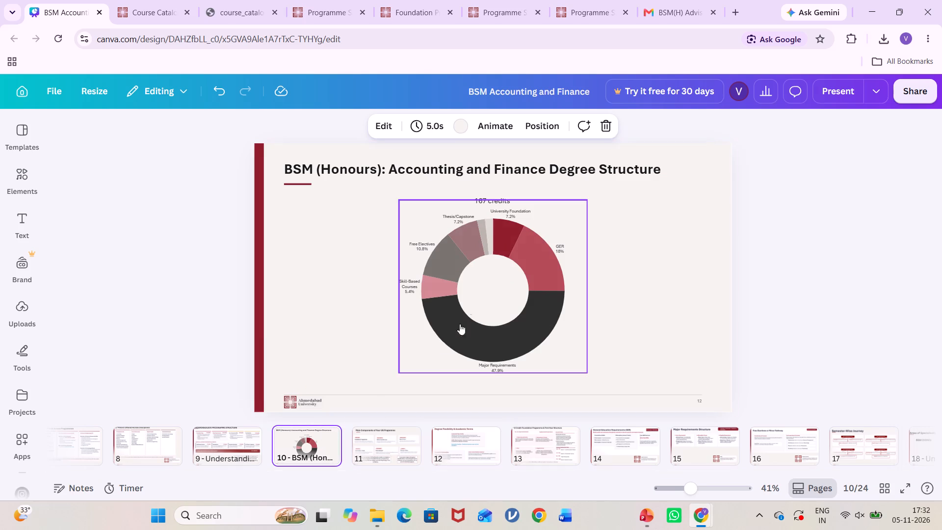
click(469, 299)
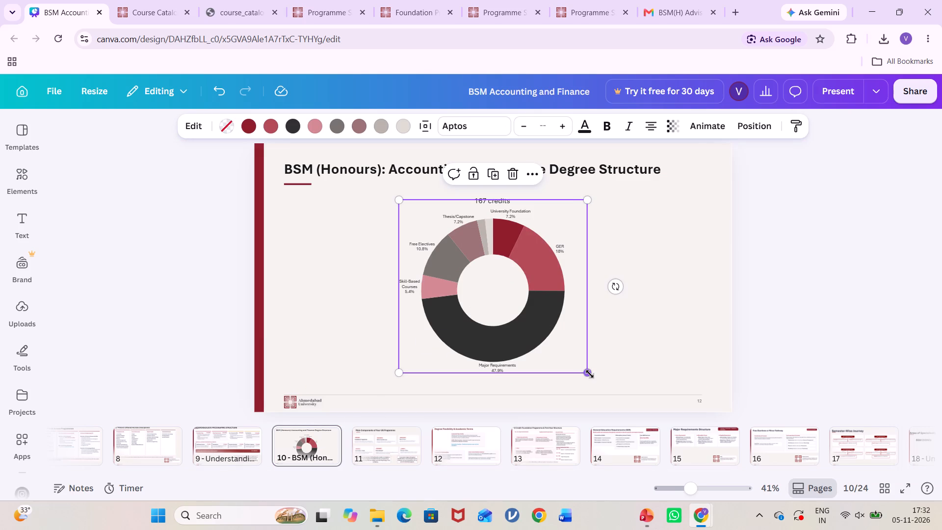
drag(590, 374, 616, 387)
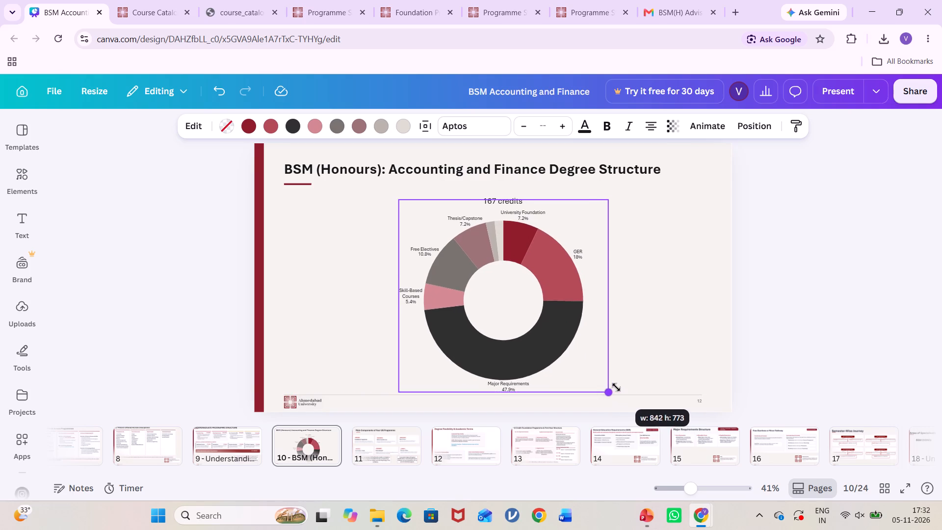
drag(616, 387, 617, 388)
click(405, 293)
double_click(405, 293)
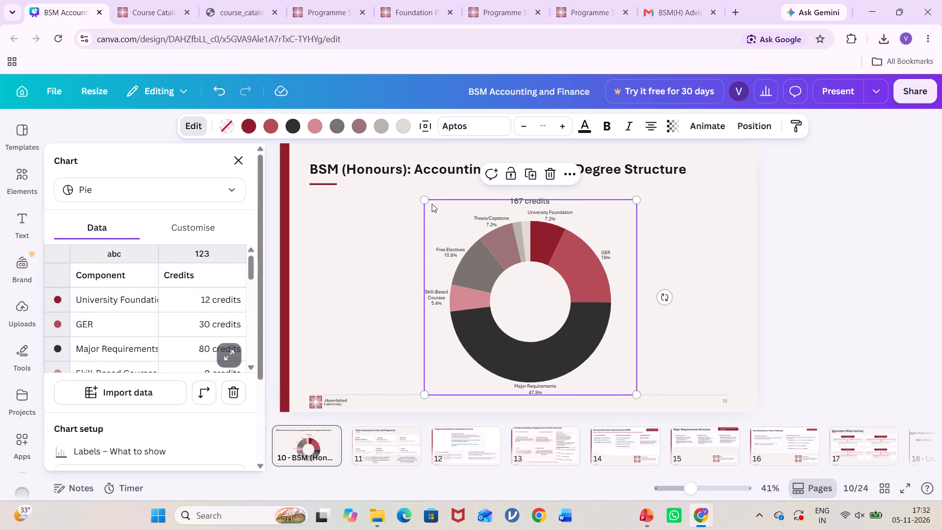
drag(425, 199, 404, 186)
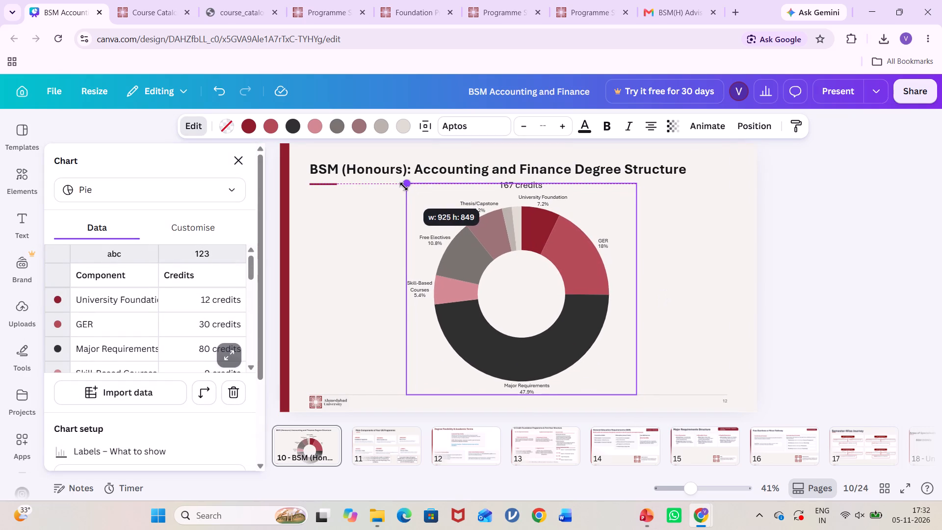
drag(404, 186, 403, 186)
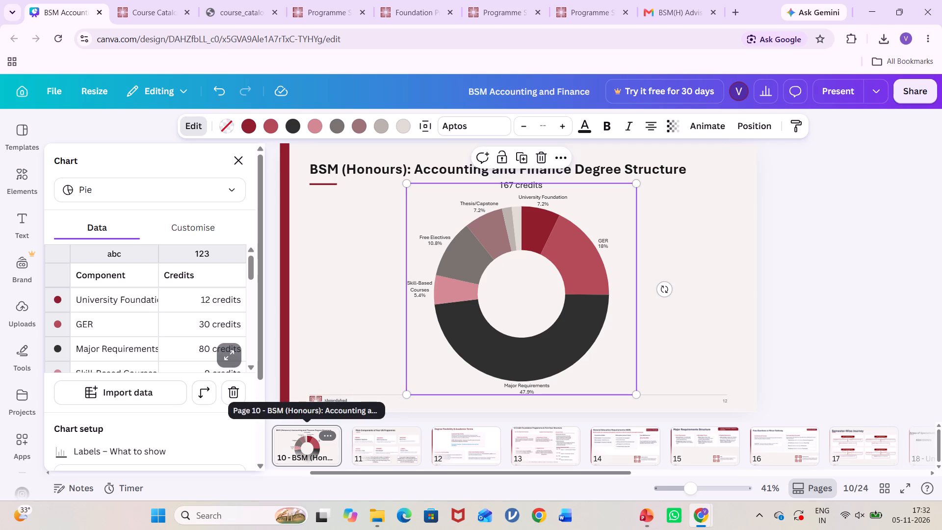
Look back at page 9, and examine the page 10 chart's data table, text options and other customisation settings.
scroll(315, 450, right, 4)
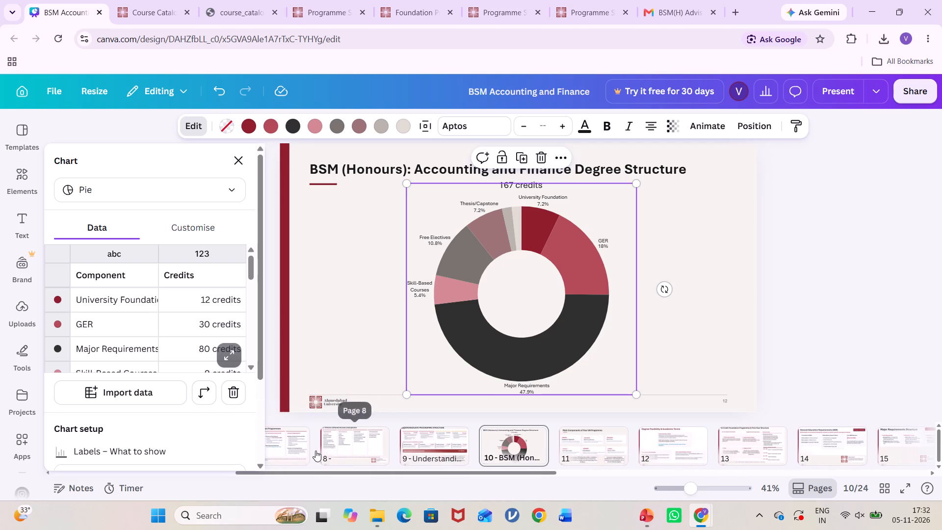
click(432, 448)
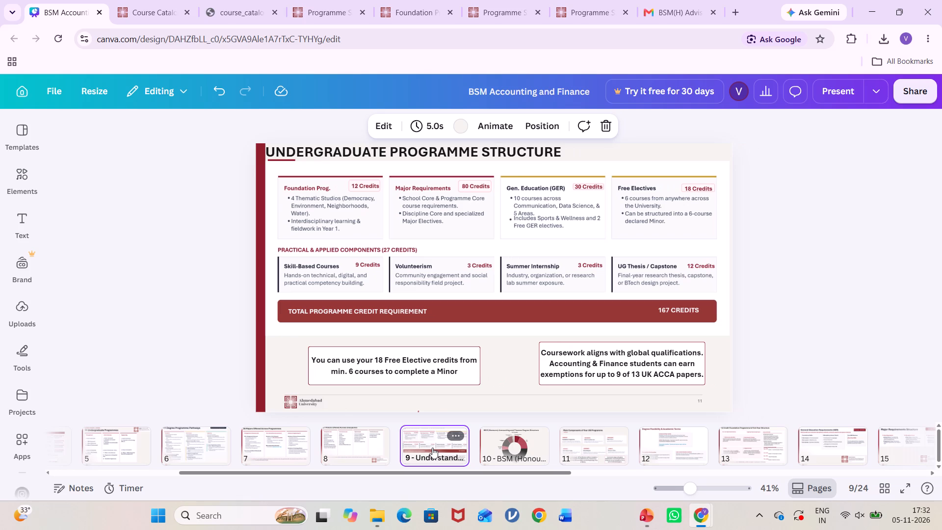
click(522, 453)
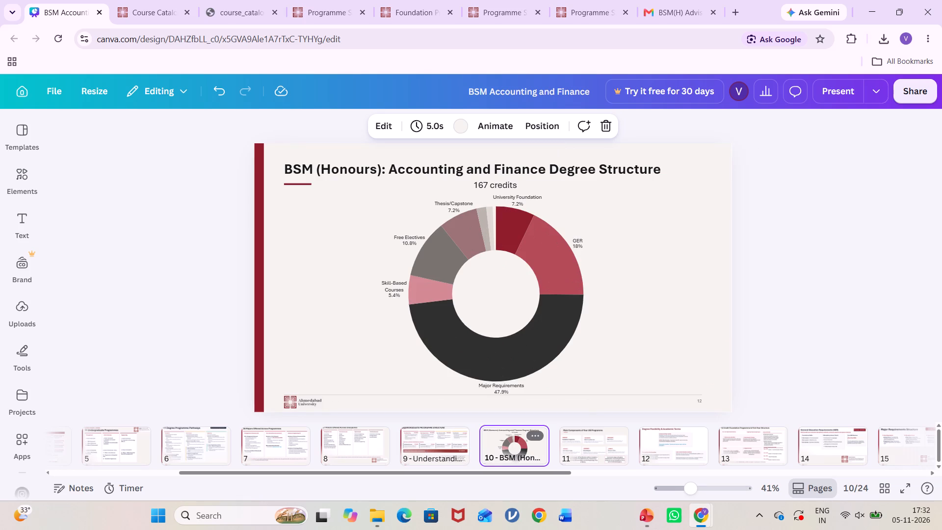
click(402, 276)
double_click(398, 296)
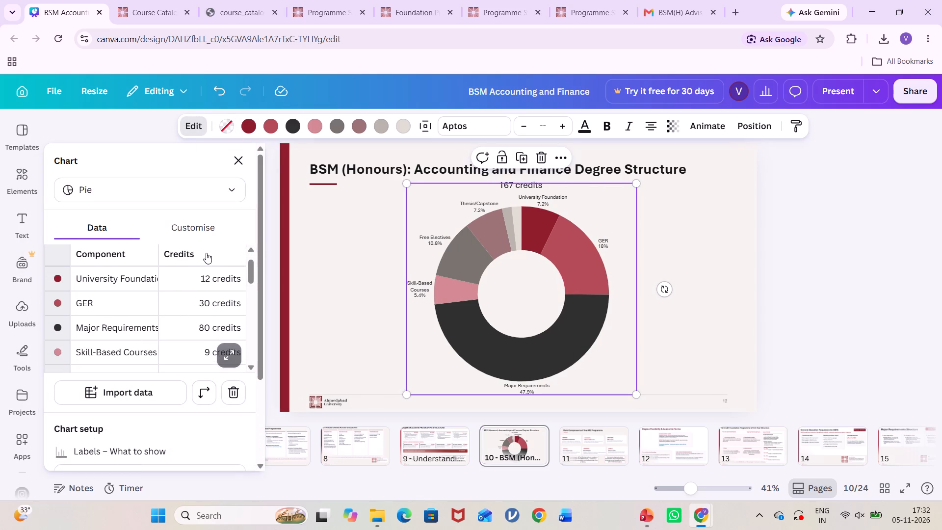
scroll(178, 440, down, 2)
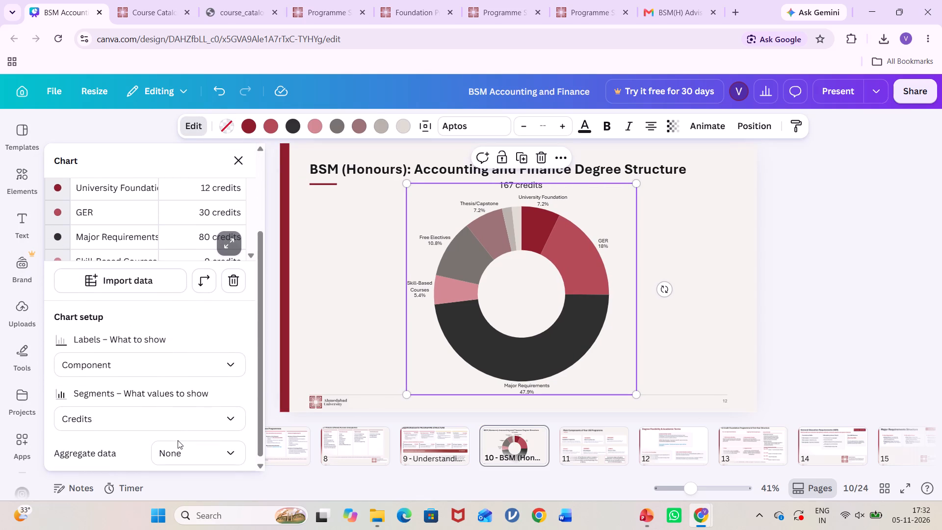
scroll(178, 440, down, 1)
scroll(178, 440, up, 3)
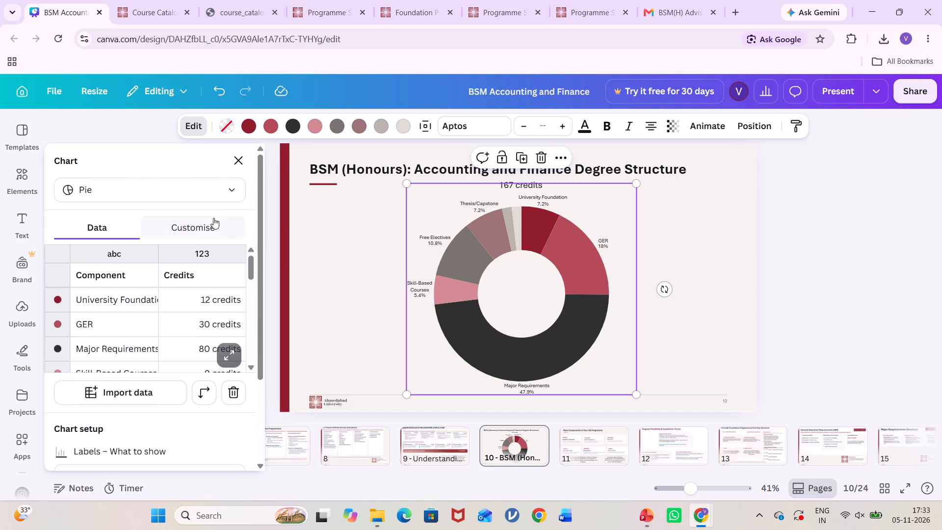
click(213, 218)
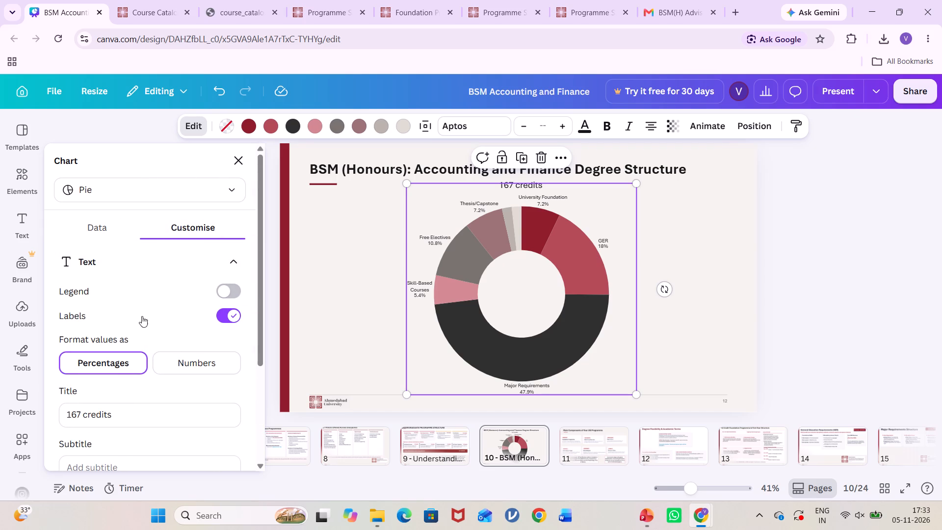
click(227, 271)
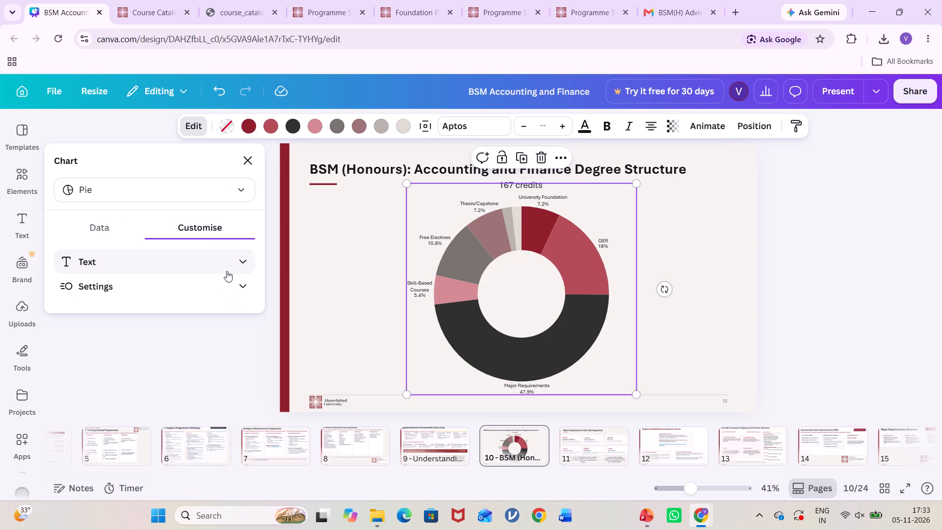
click(246, 277)
click(244, 259)
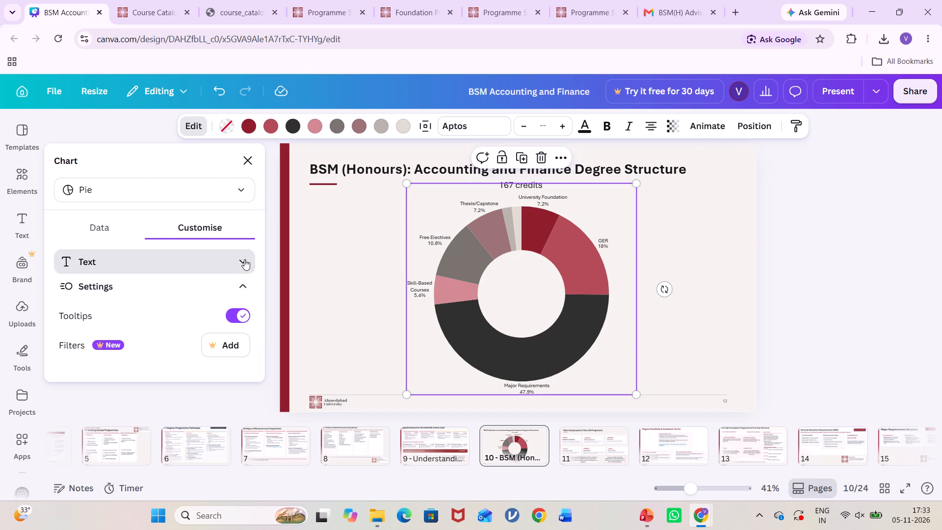
scroll(202, 367, down, 2)
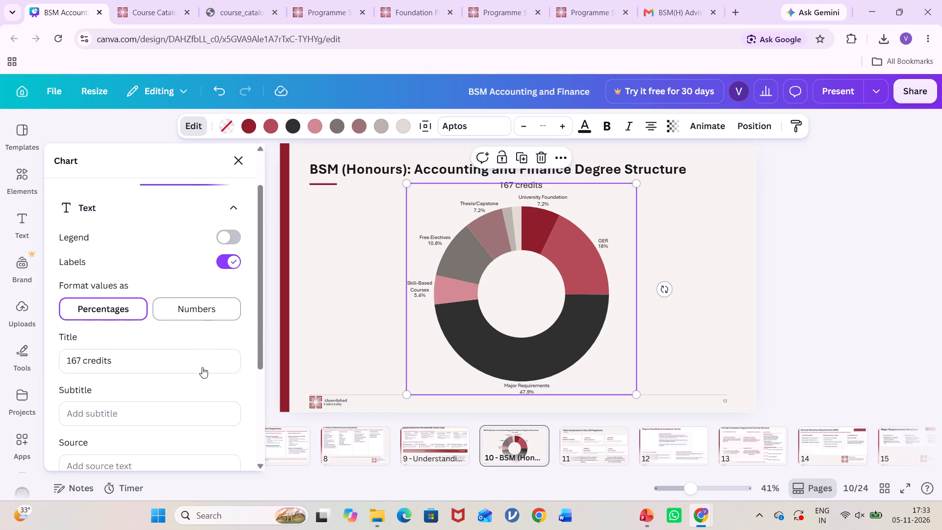
scroll(202, 367, down, 3)
scroll(202, 367, up, 2)
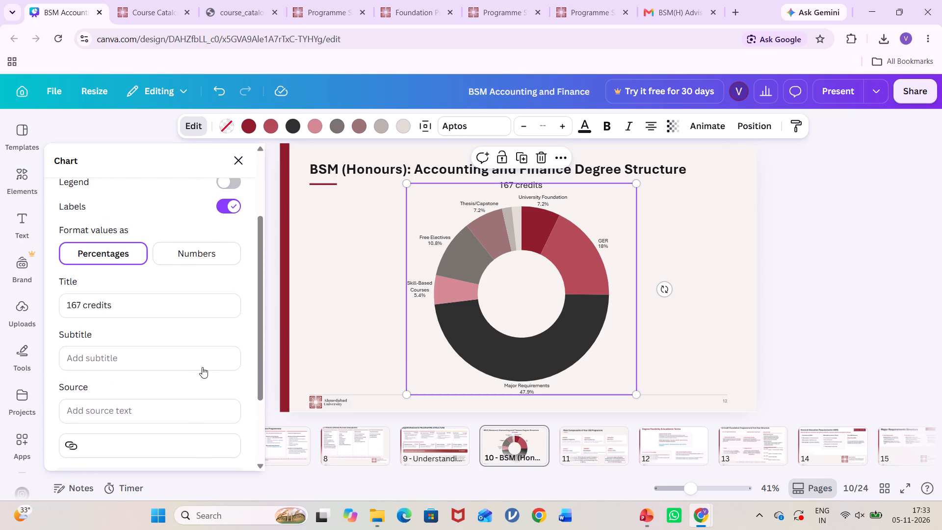
scroll(202, 367, up, 5)
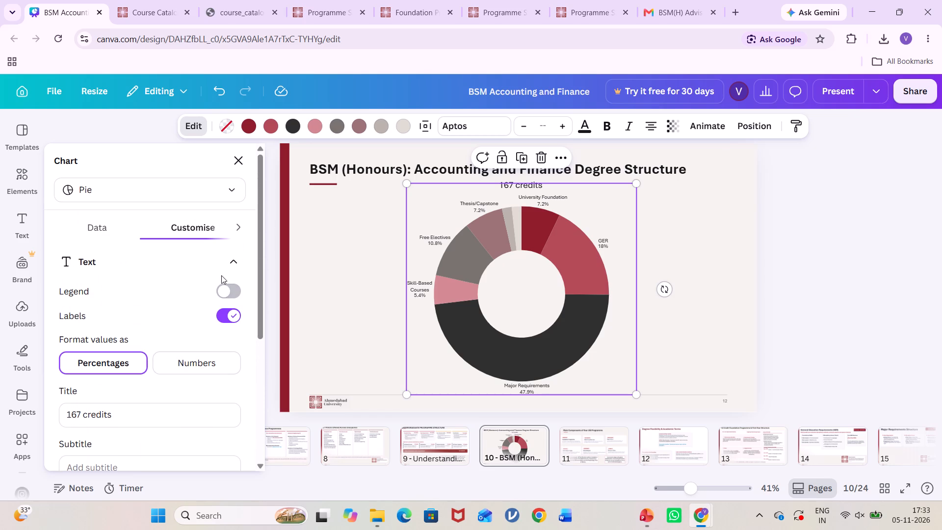
scroll(214, 231, left, 2)
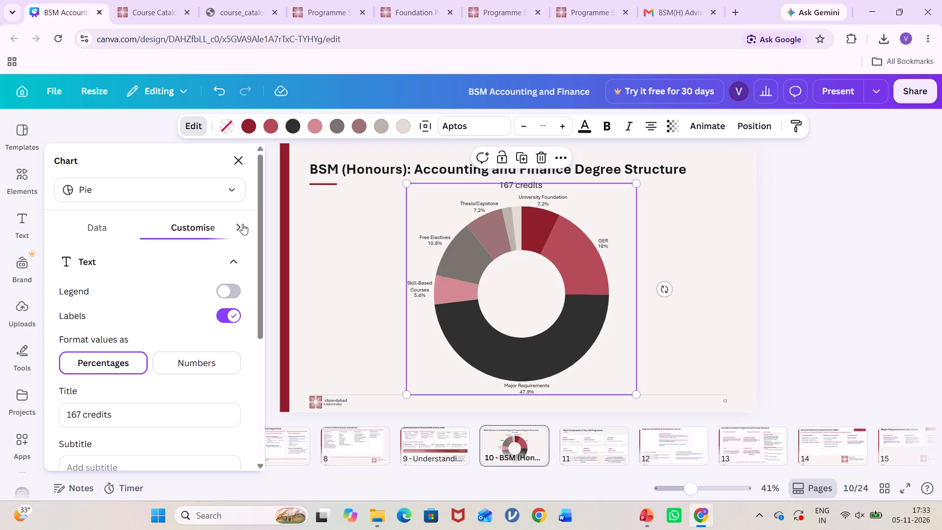
click(242, 224)
click(236, 224)
click(91, 225)
scroll(151, 329, down, 1)
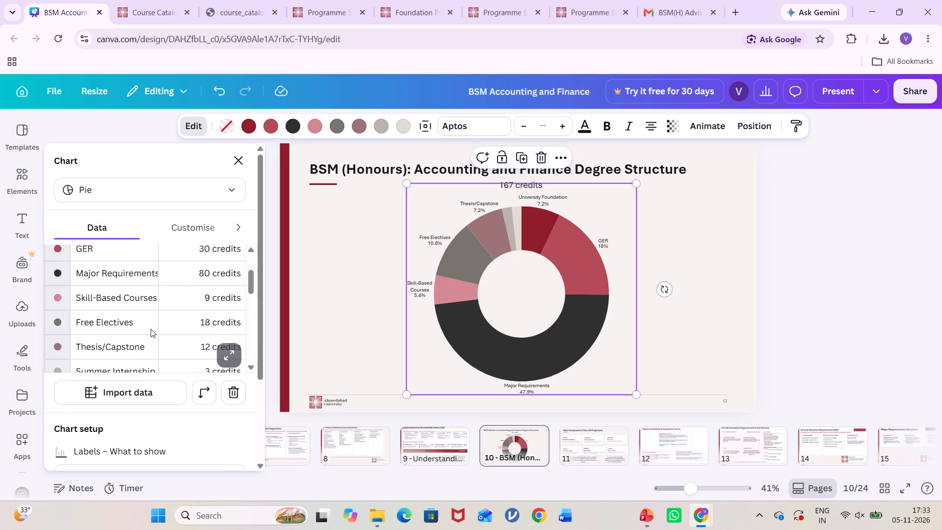
scroll(151, 329, down, 5)
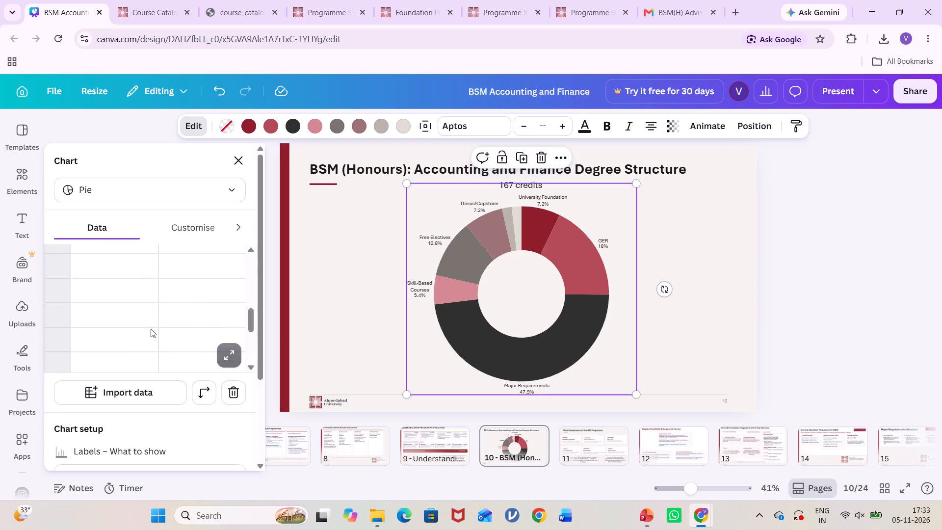
click(380, 301)
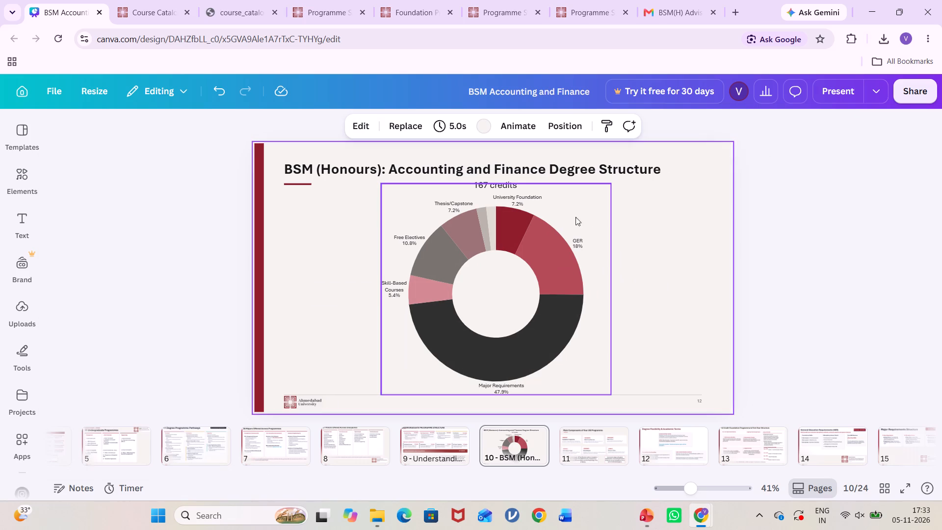
Move the page 10 title up near the top edge of the slide and place the short red accent line just beneath it.
drag(513, 172, 503, 158)
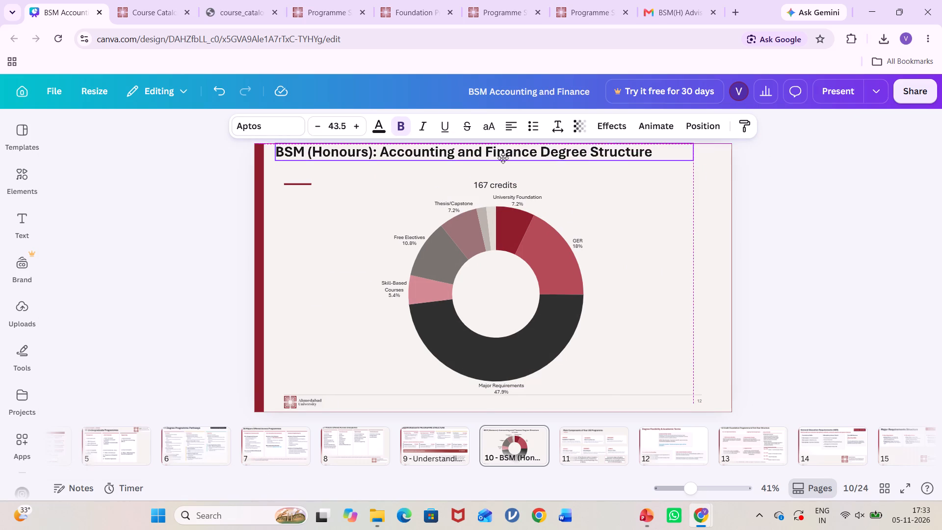
drag(503, 158, 501, 160)
click(308, 184)
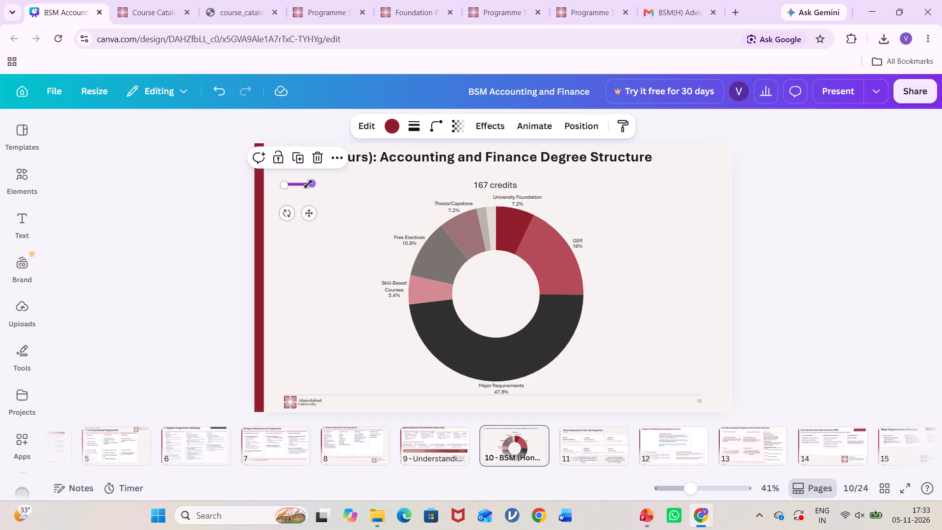
drag(311, 211, 304, 200)
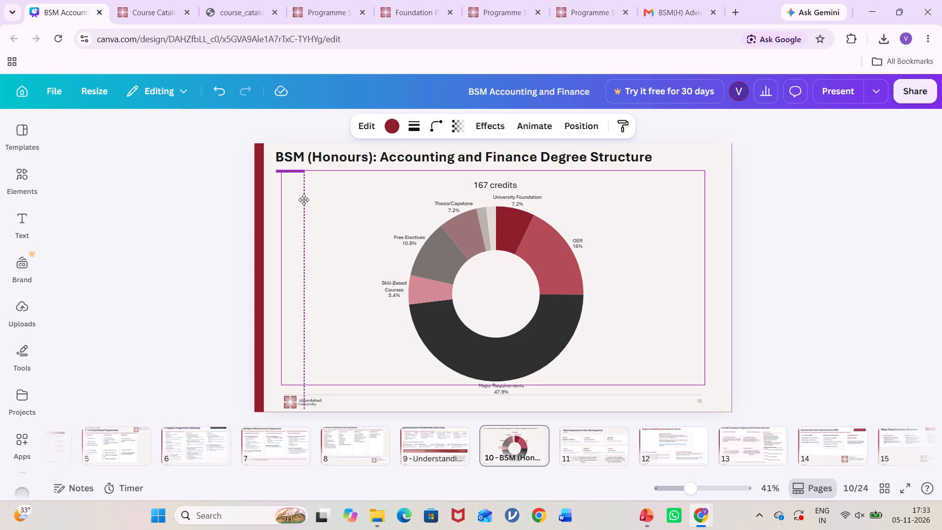
drag(304, 200, 303, 200)
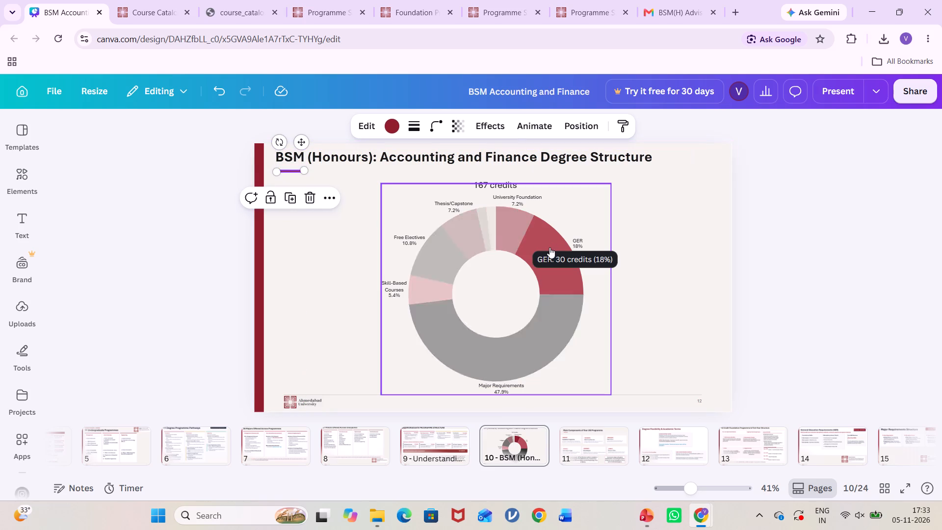
Shift the donut chart up and to the left, and enlarge it to fill the height between the title and footer line.
drag(549, 247, 524, 236)
drag(583, 383, 599, 385)
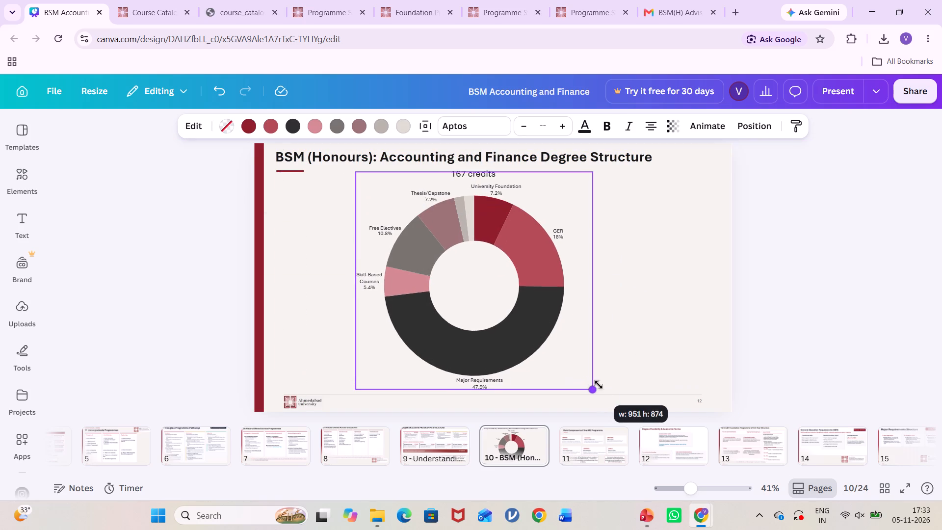
drag(599, 385, 602, 385)
click(674, 355)
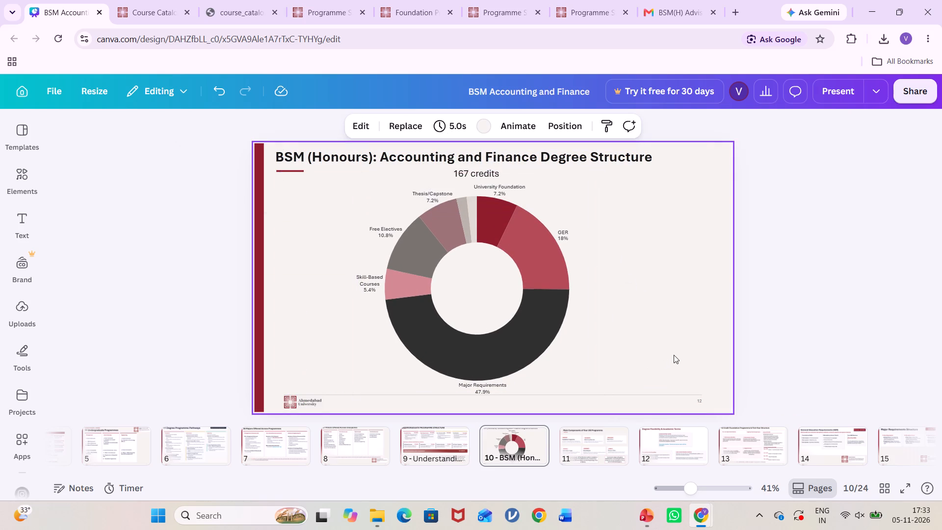
Set the text size of the page 10 donut chart's labels to 22.
drag(330, 175, 601, 253)
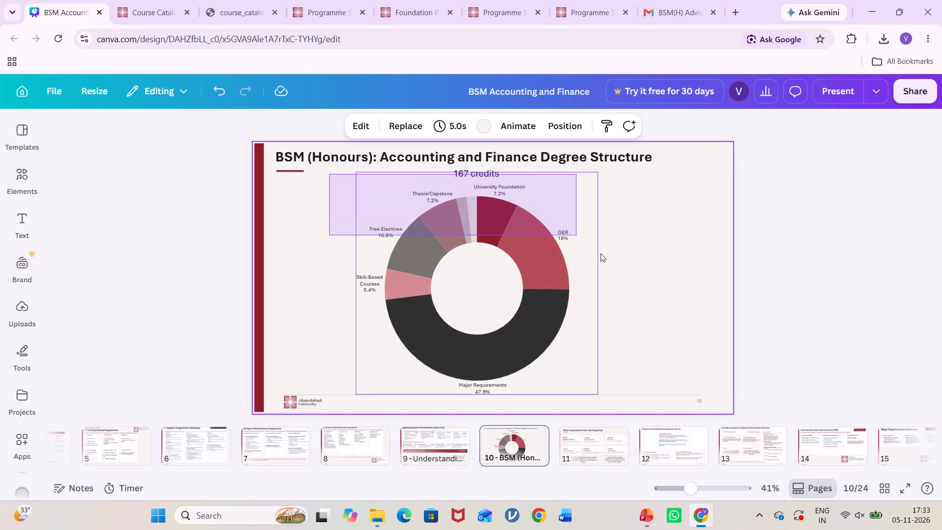
drag(601, 253, 680, 406)
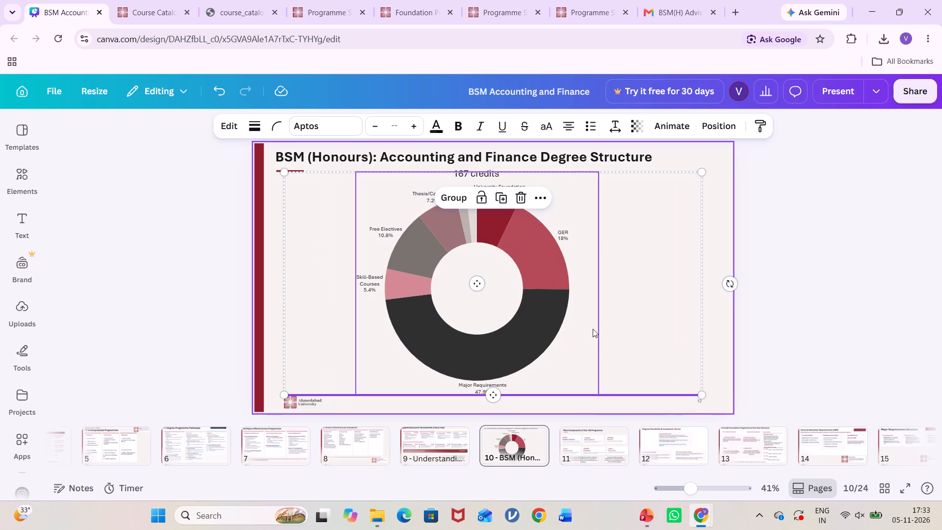
click(397, 124)
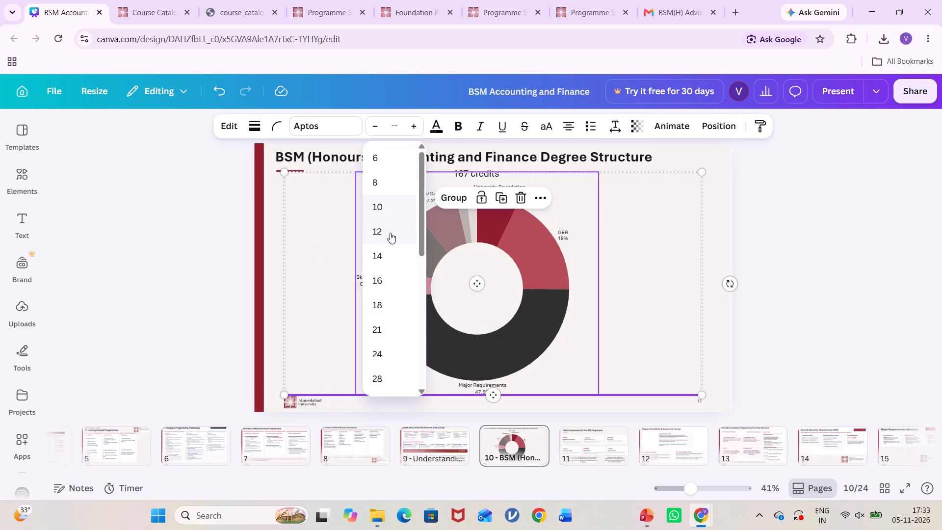
click(393, 282)
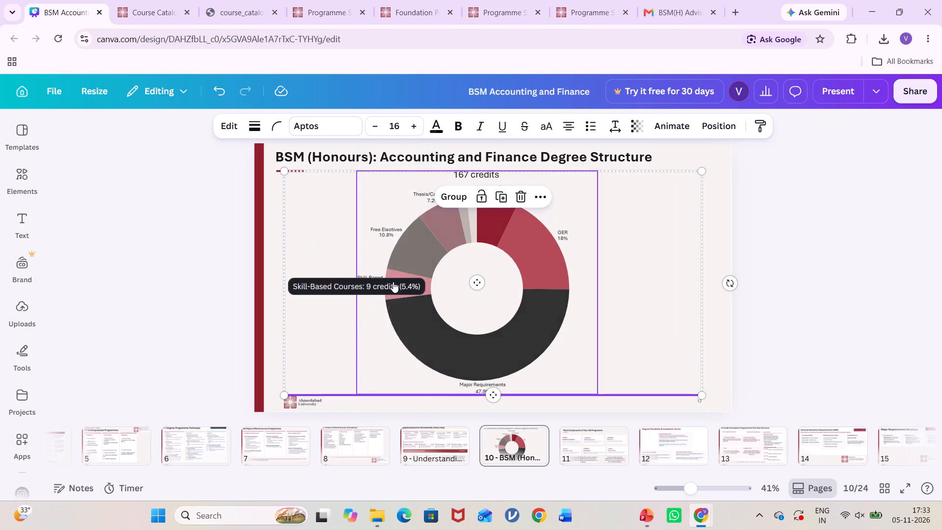
triple_click(419, 127)
click(419, 127)
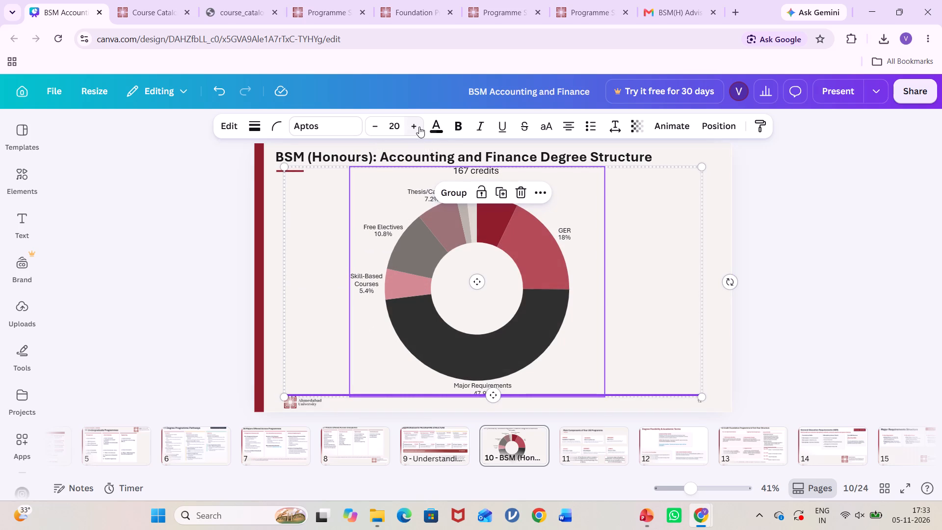
click(419, 127)
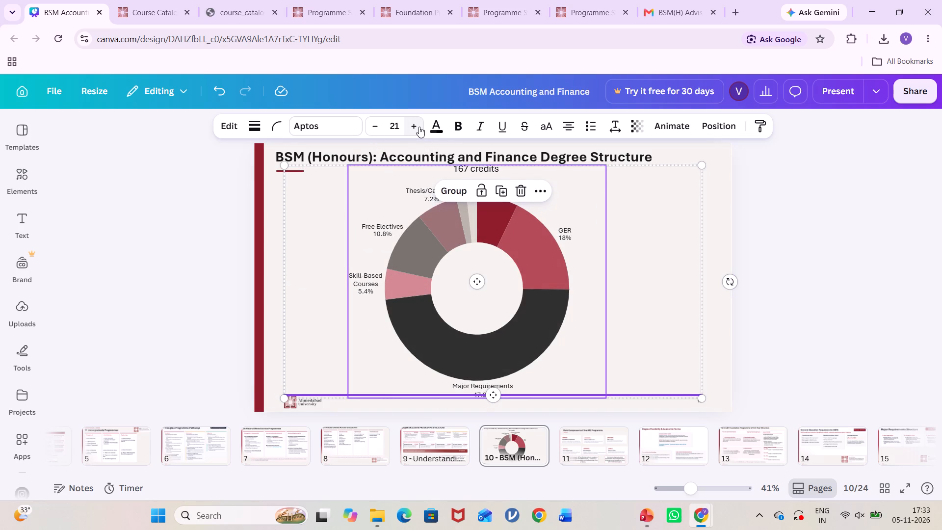
click(419, 127)
click(626, 270)
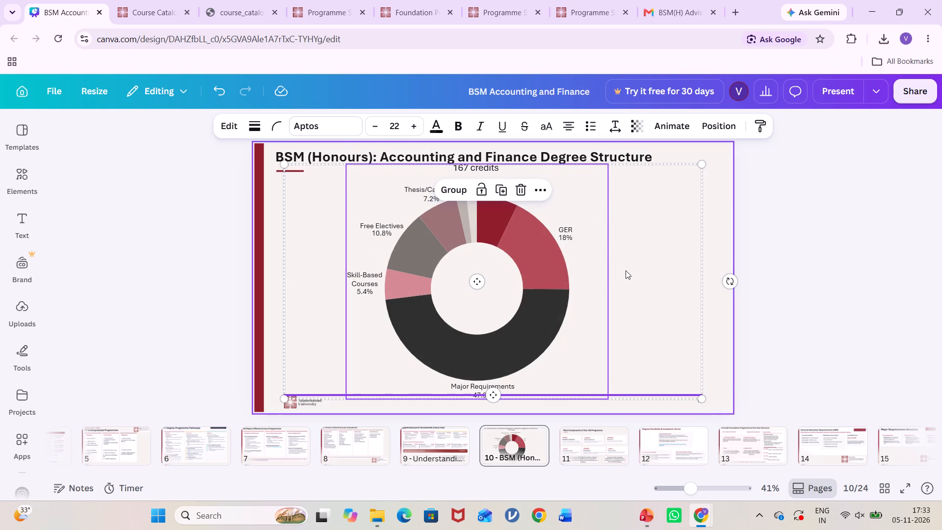
Delete the "167 credits" heading above the donut chart on page 10.
click(496, 169)
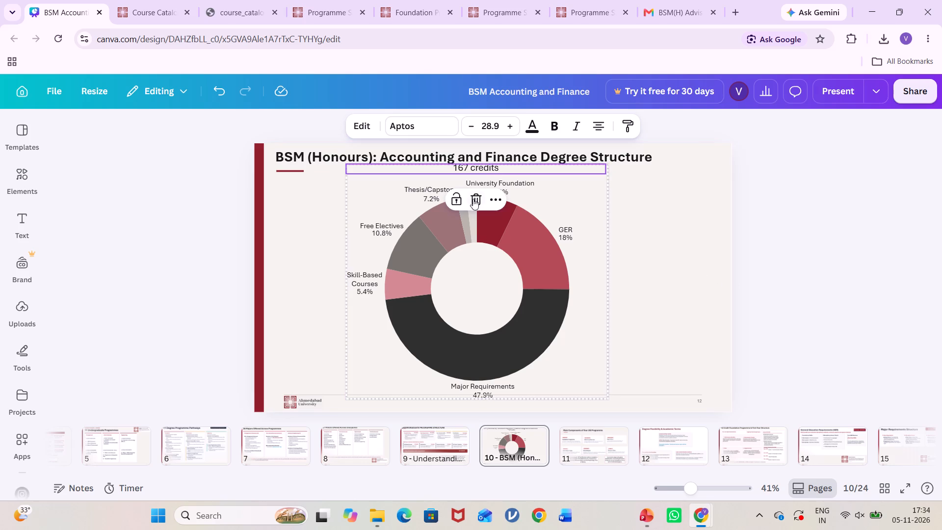
click(471, 200)
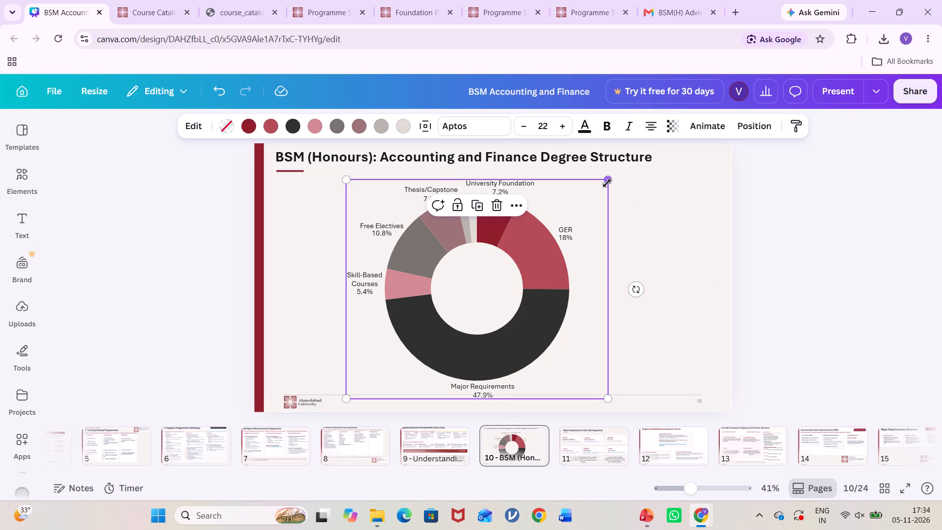
Enlarge the donut chart slightly and fit it between the page 10 title and the footer line.
drag(607, 183, 629, 173)
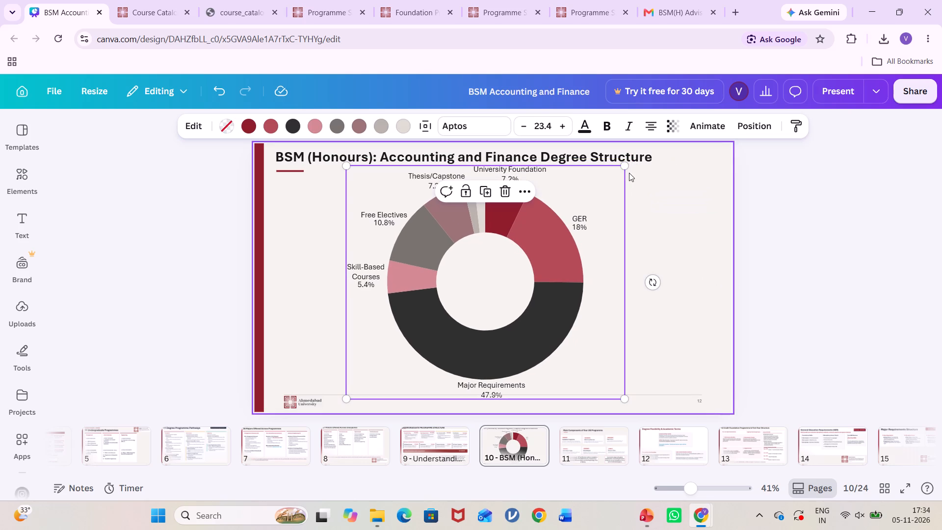
click(704, 284)
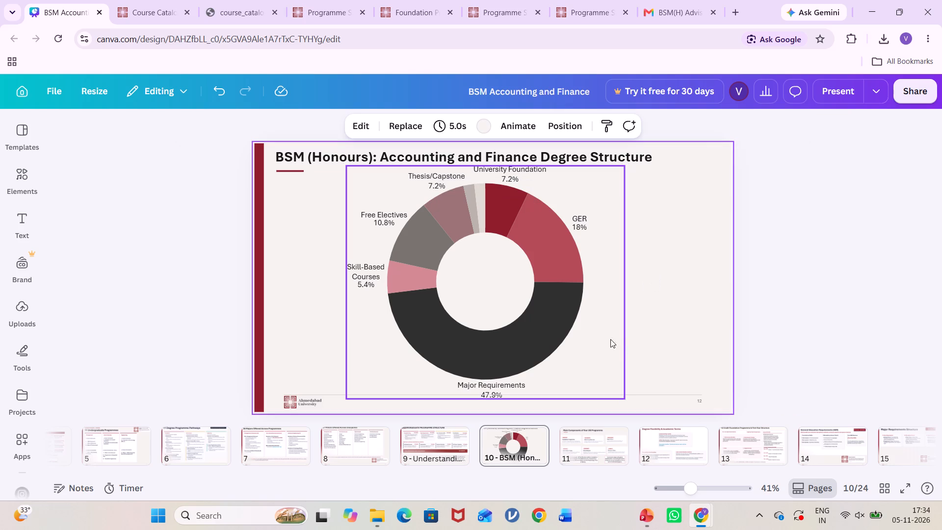
drag(621, 387, 621, 399)
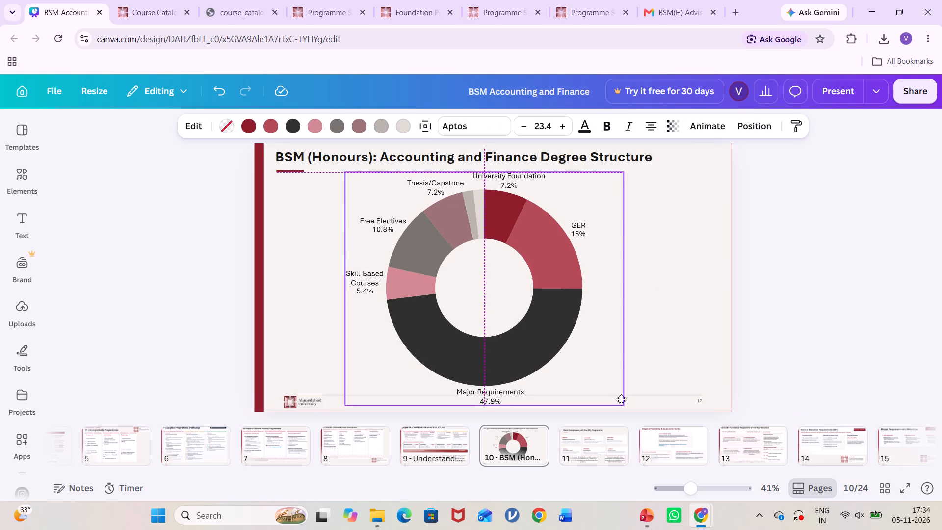
drag(621, 399, 624, 382)
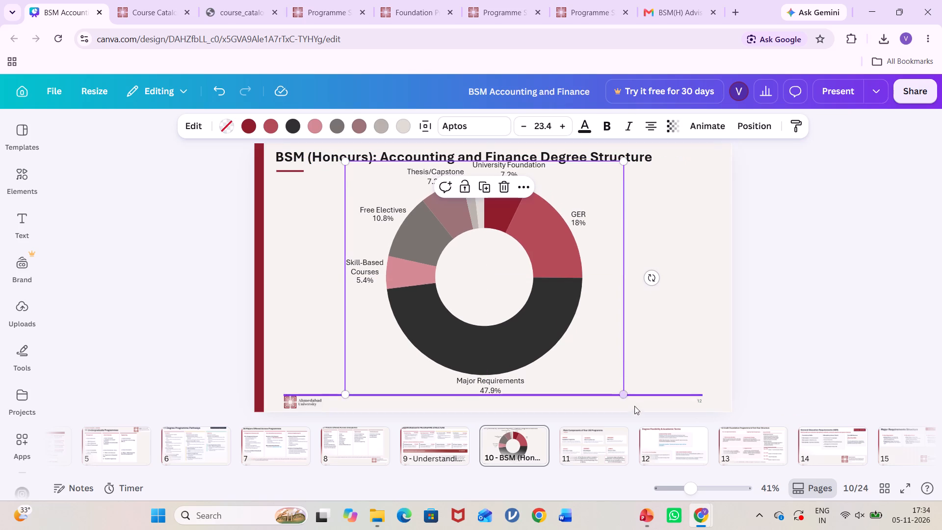
drag(625, 397, 621, 393)
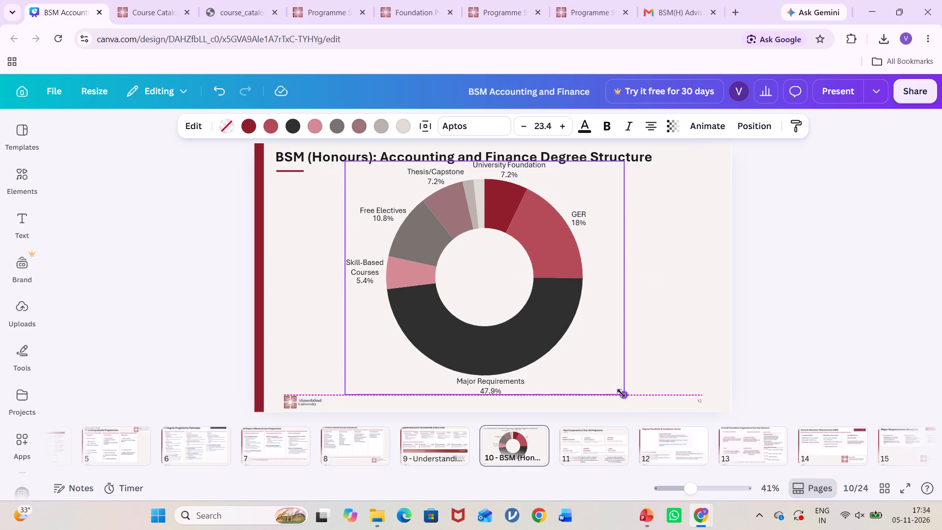
drag(621, 393, 620, 392)
click(591, 340)
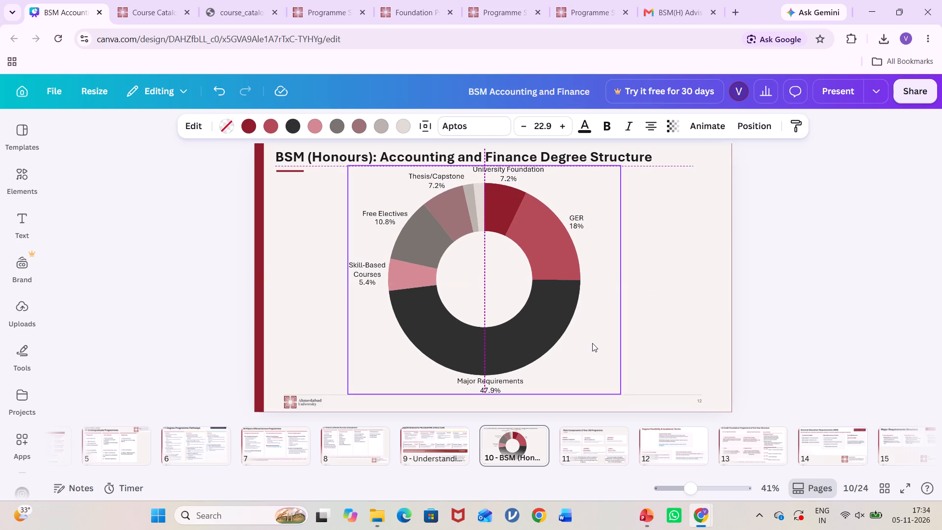
click(778, 325)
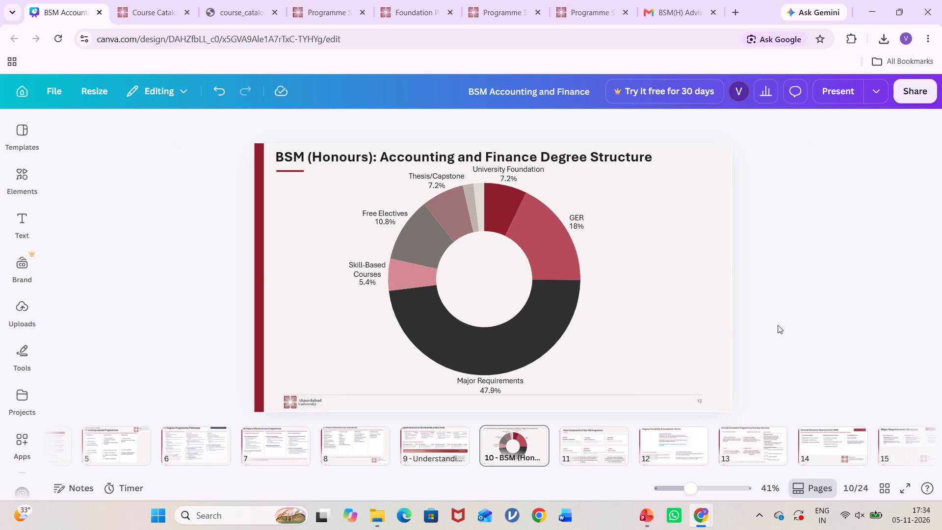
Clear page 11, "Main Components of Your UG Programme", by deleting its title, component cards and note boxes.
click(582, 441)
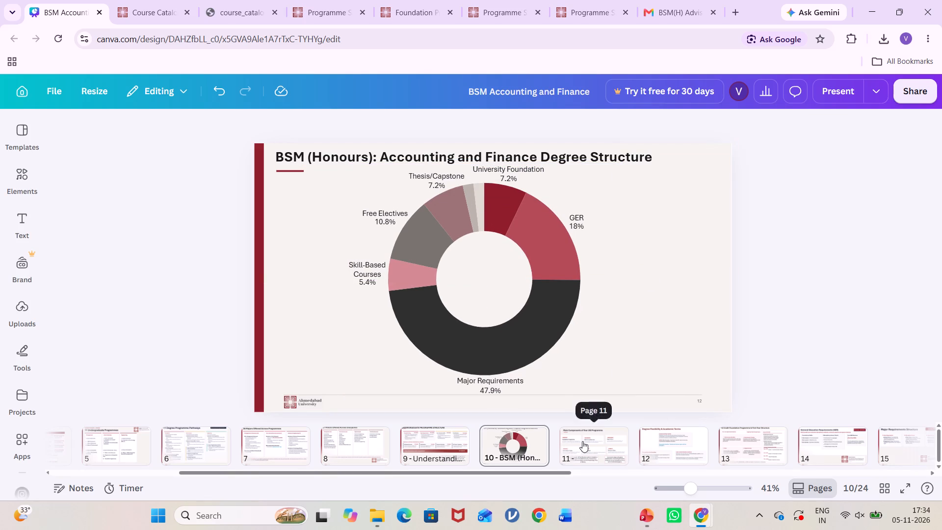
click(284, 149)
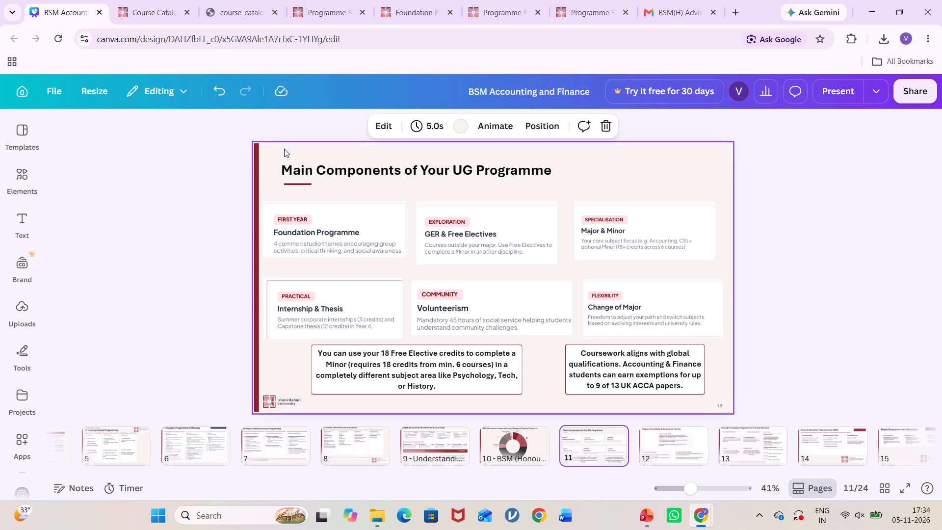
click(499, 173)
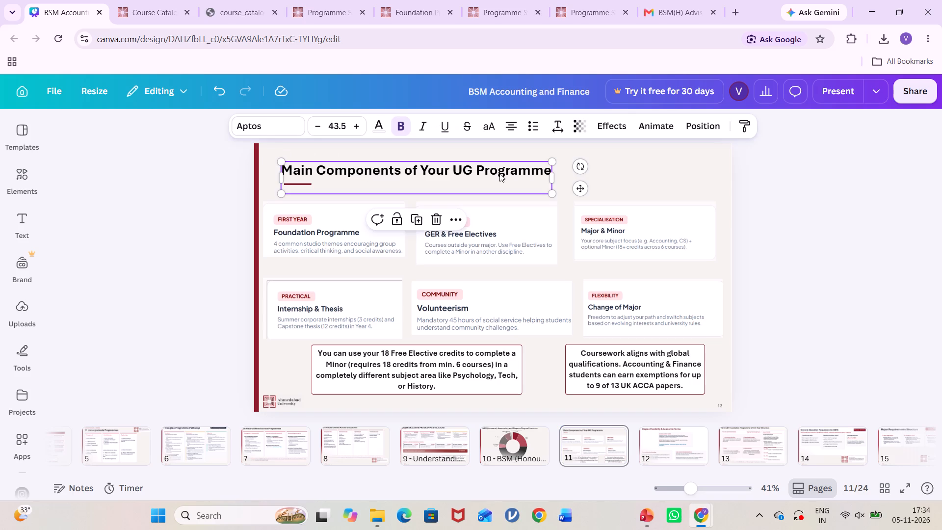
drag(270, 154, 724, 394)
scroll(631, 376, right, 1)
key(Delete)
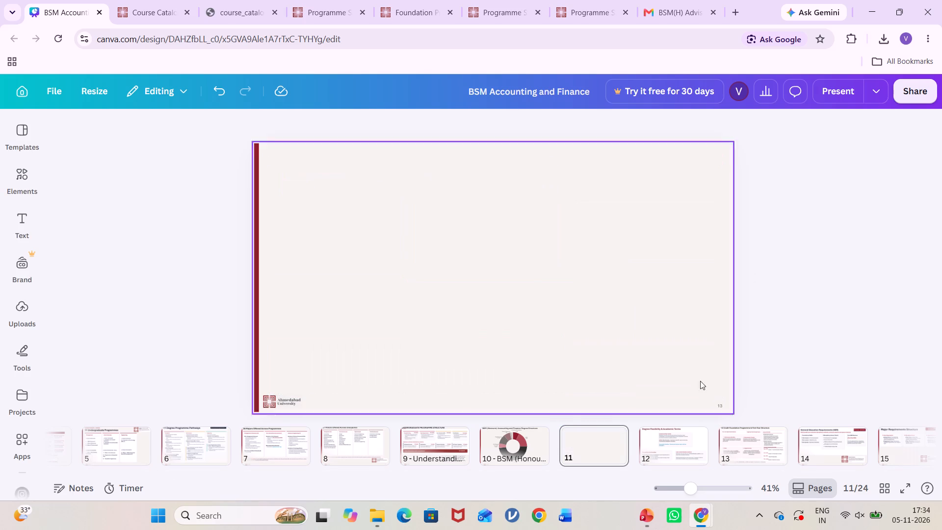
Move the "Degree Flexibility & Academic Terms" page to position 16, just before the Semester-Wise Journey page.
click(644, 453)
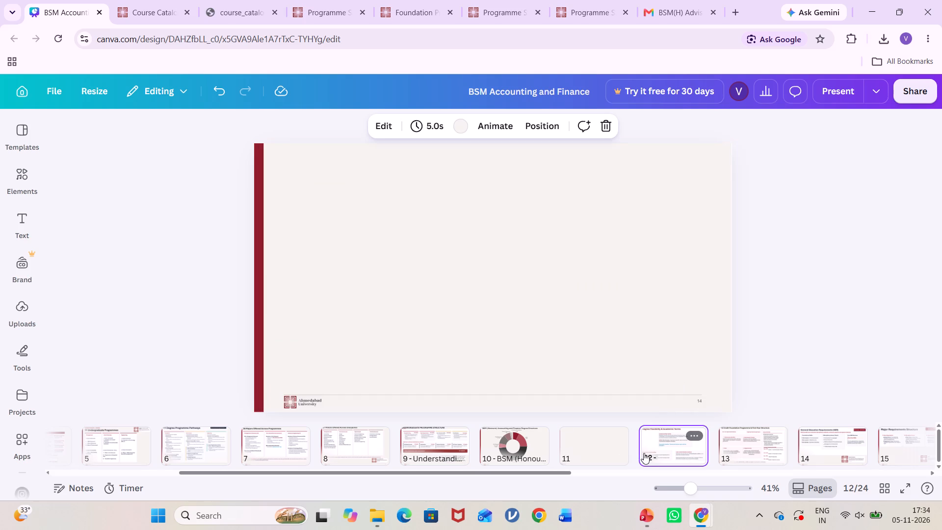
drag(670, 445, 860, 451)
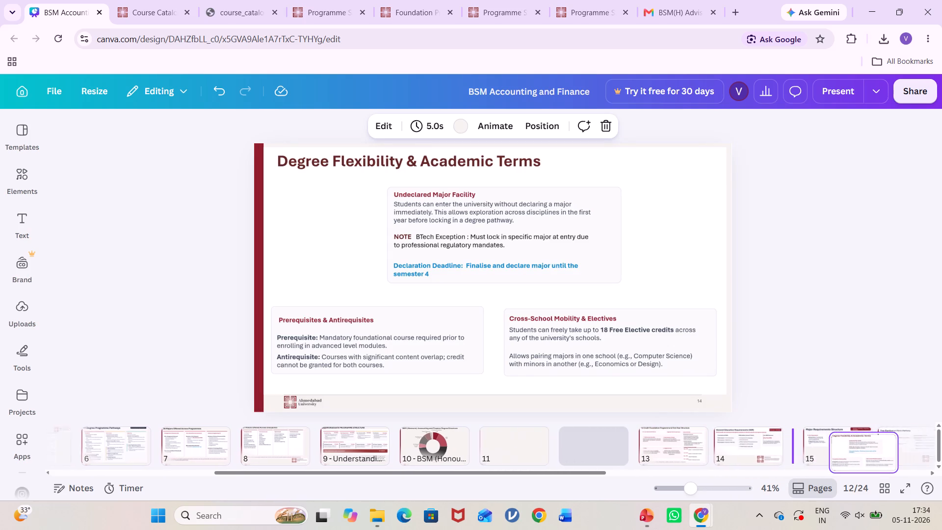
drag(860, 451, 747, 470)
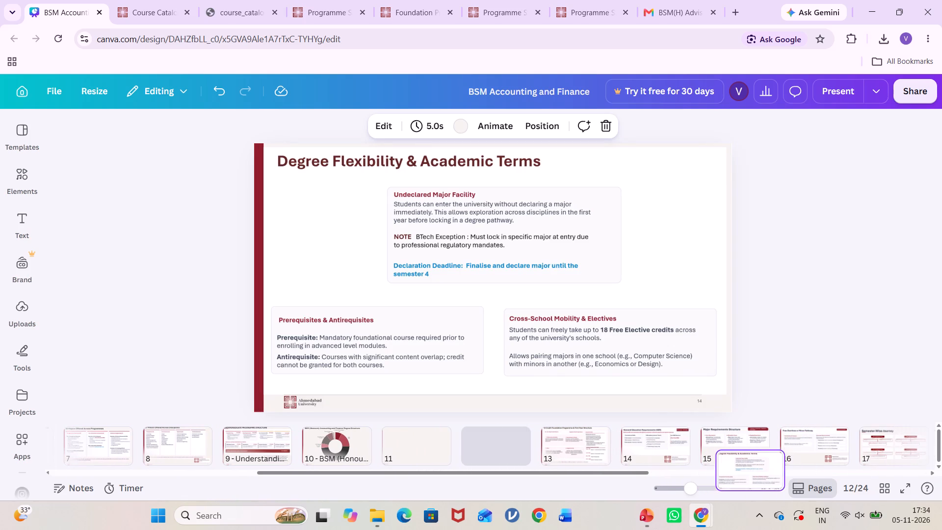
drag(747, 470, 823, 455)
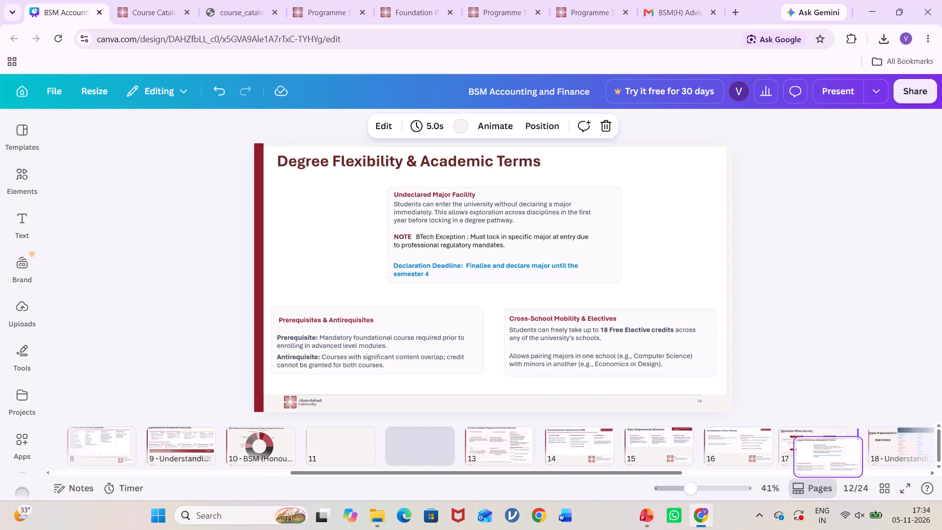
drag(823, 455, 790, 446)
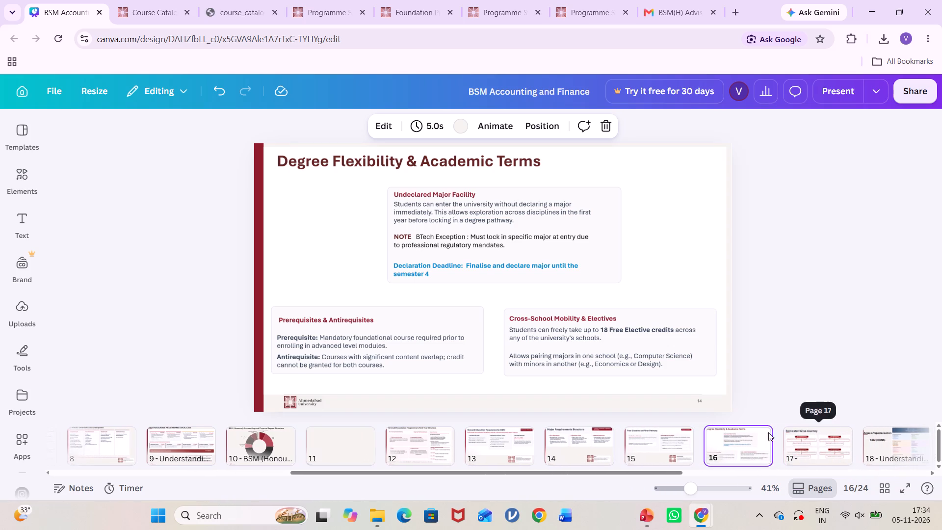
Move the "12 Credit Foundation Programme & First-Year Structure" page ahead of the blank page, to position 11.
click(427, 458)
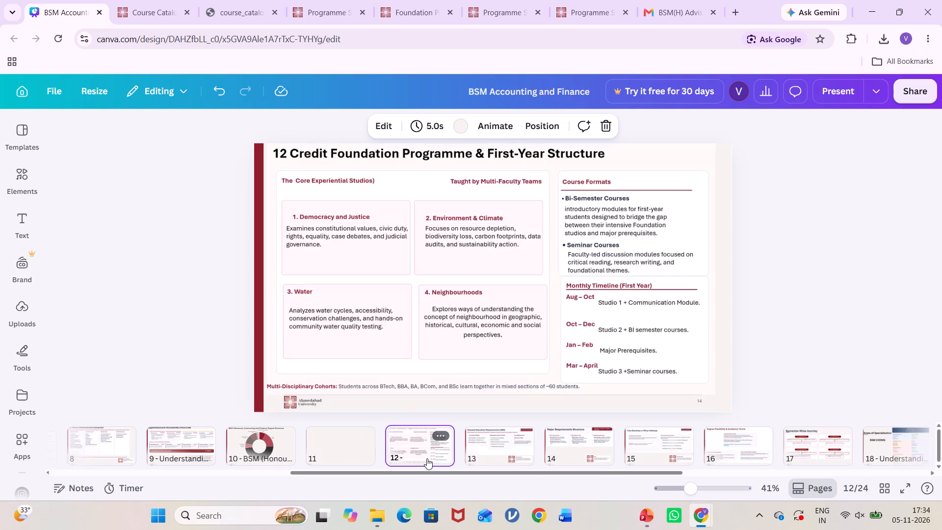
drag(427, 458, 324, 446)
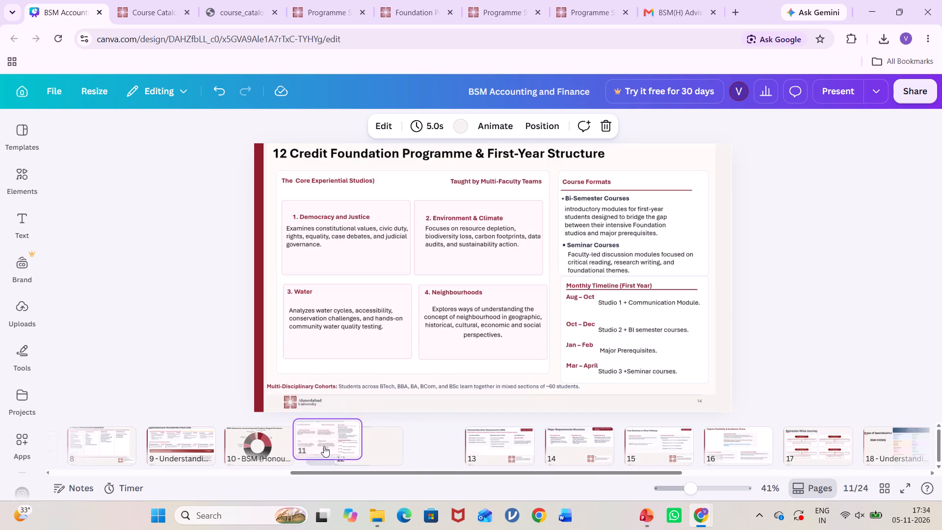
Move the blank page from position 12 towards the end of the deck, to position 20.
click(400, 456)
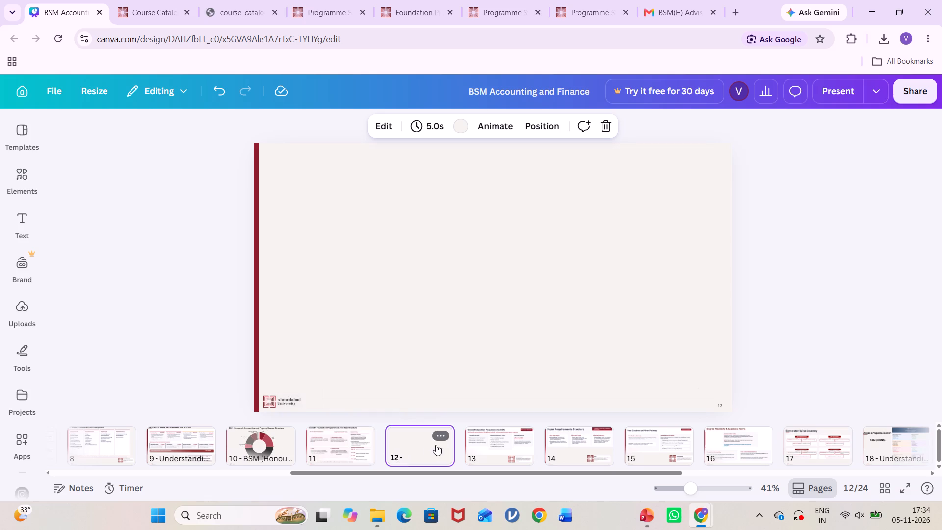
drag(436, 445, 931, 442)
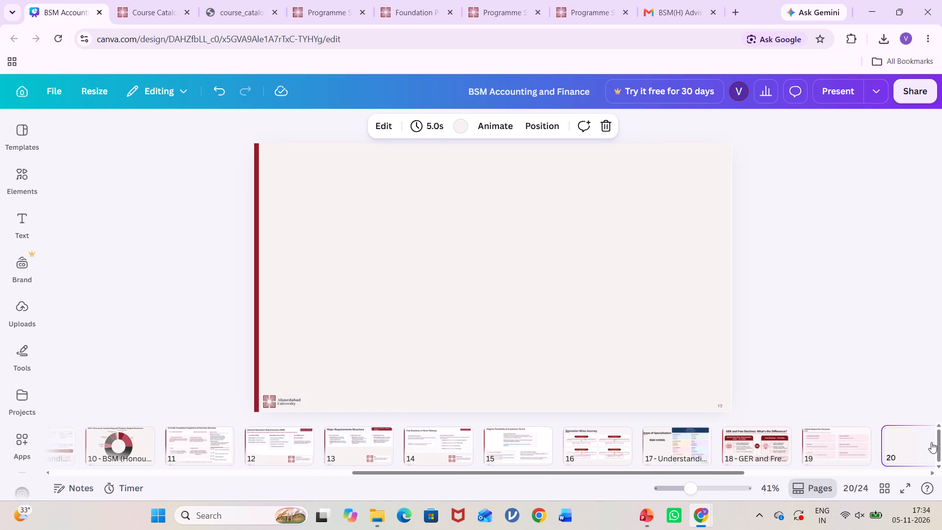
On page 5, crop the "ACADEMIC PROGRAMS — OVERVIEW" line off the top of the programmes graphic and shift the graphic slightly up.
scroll(621, 426, right, 8)
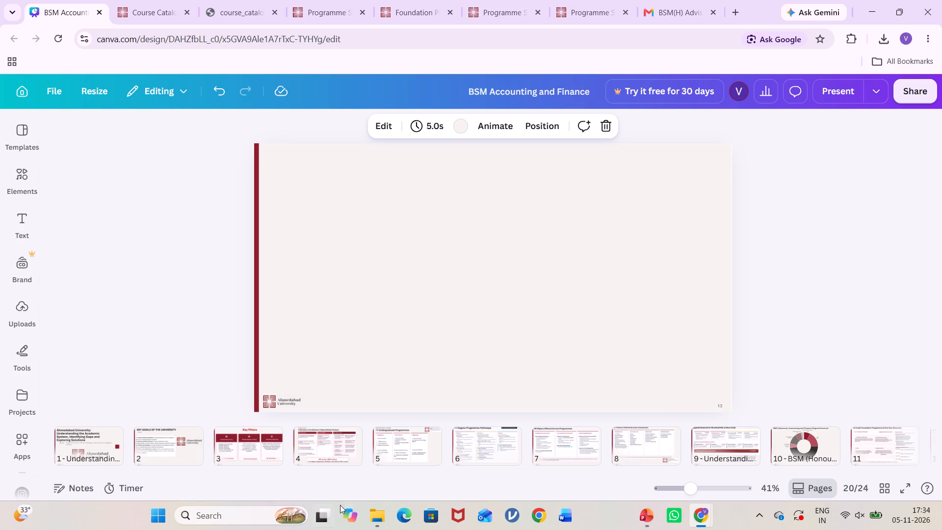
click(341, 437)
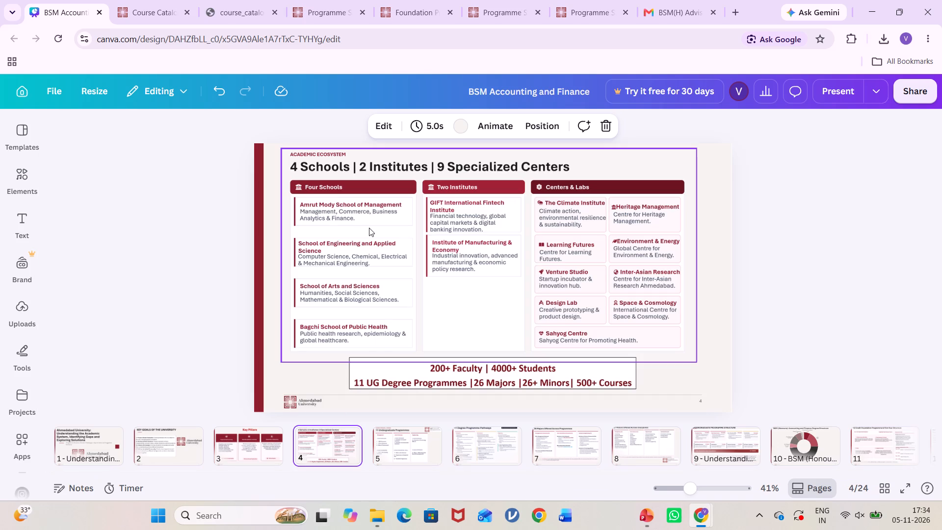
key(Right)
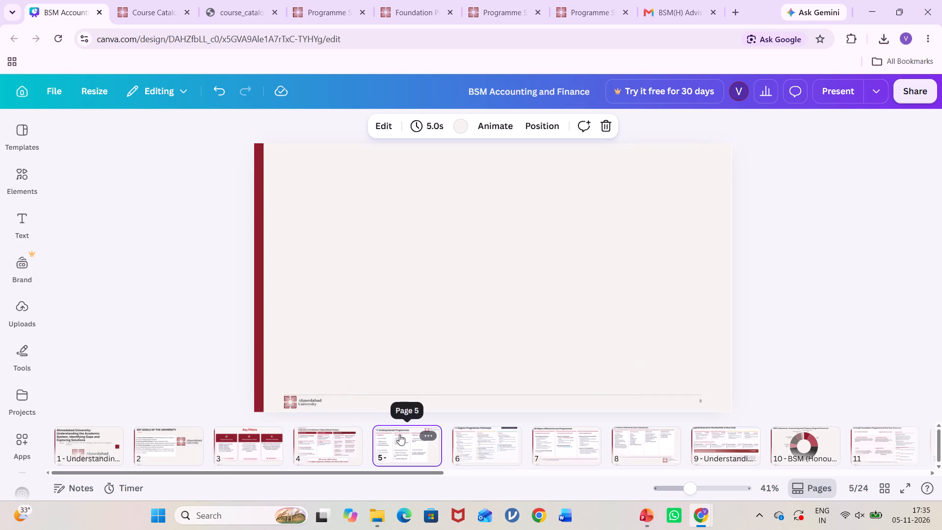
click(424, 220)
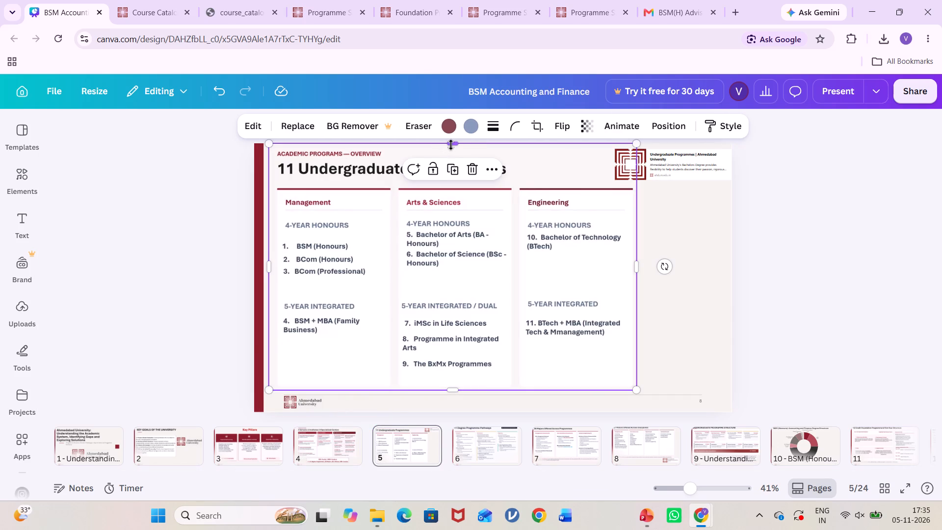
drag(451, 145, 452, 157)
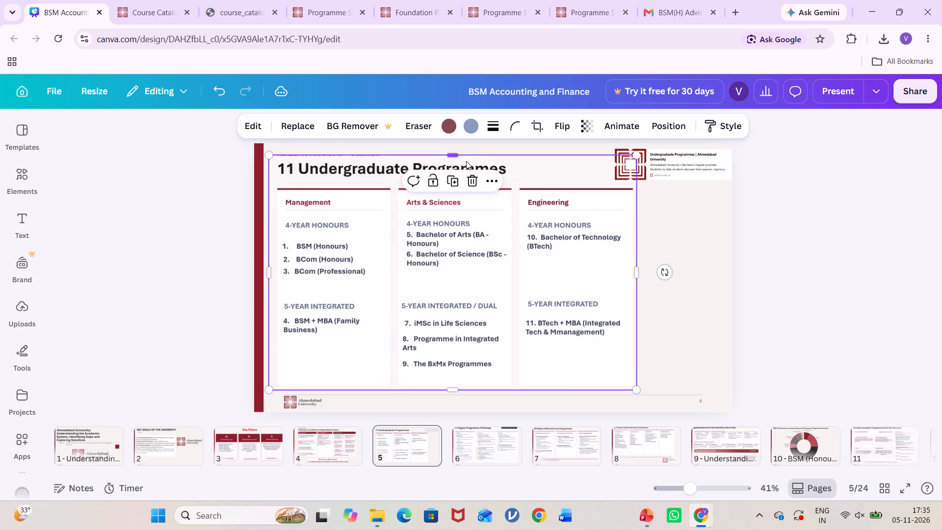
drag(467, 160, 465, 154)
click(456, 150)
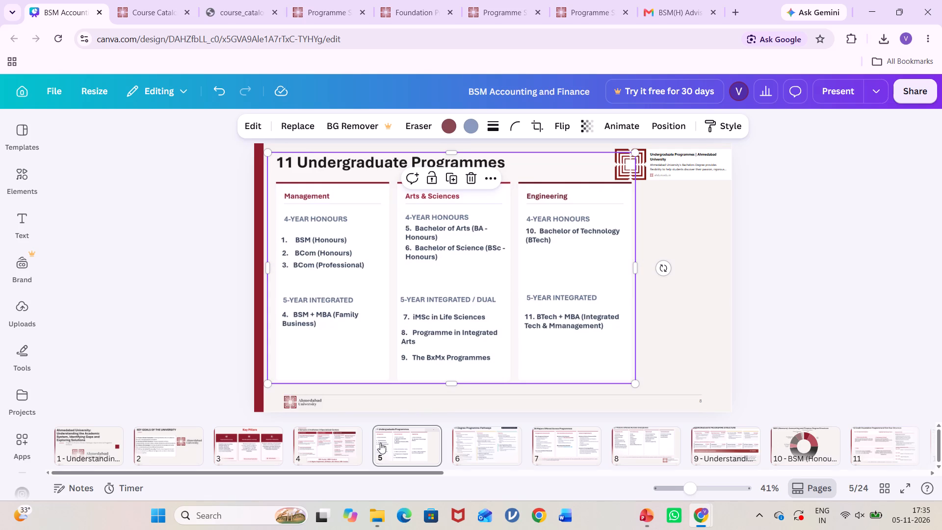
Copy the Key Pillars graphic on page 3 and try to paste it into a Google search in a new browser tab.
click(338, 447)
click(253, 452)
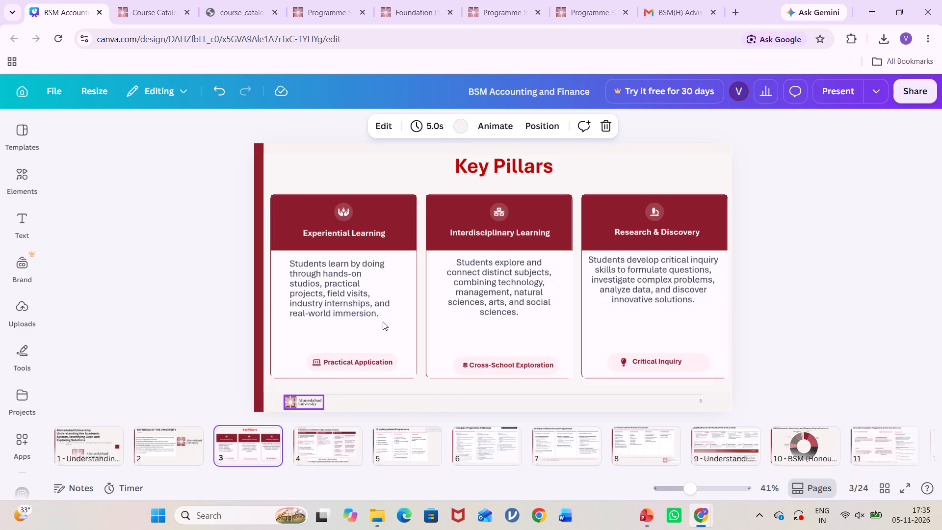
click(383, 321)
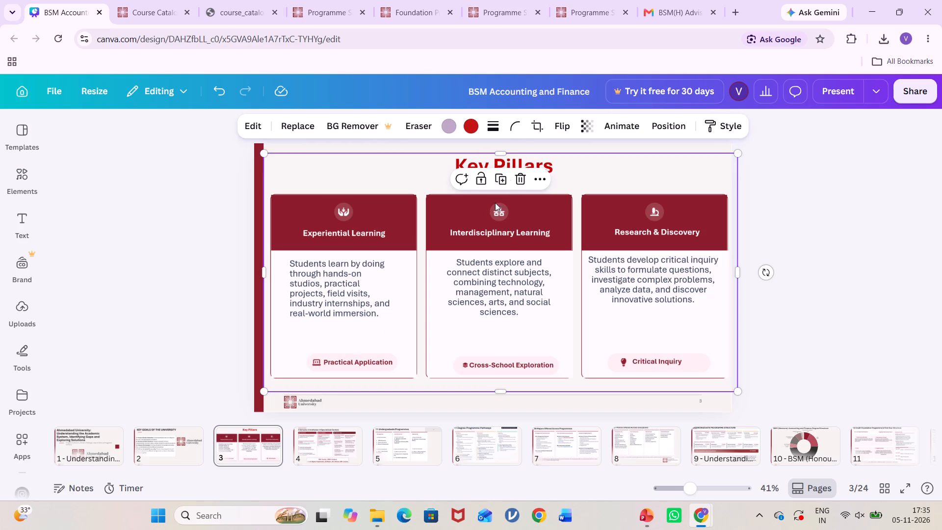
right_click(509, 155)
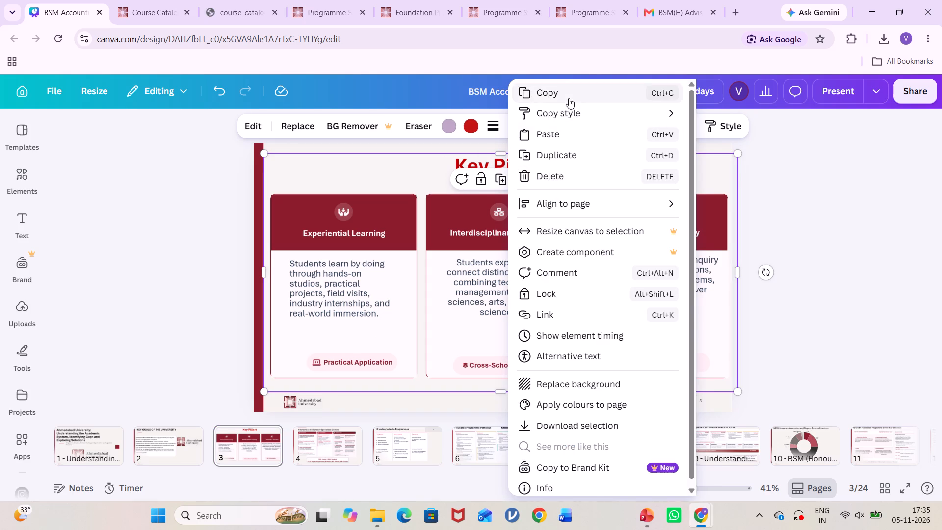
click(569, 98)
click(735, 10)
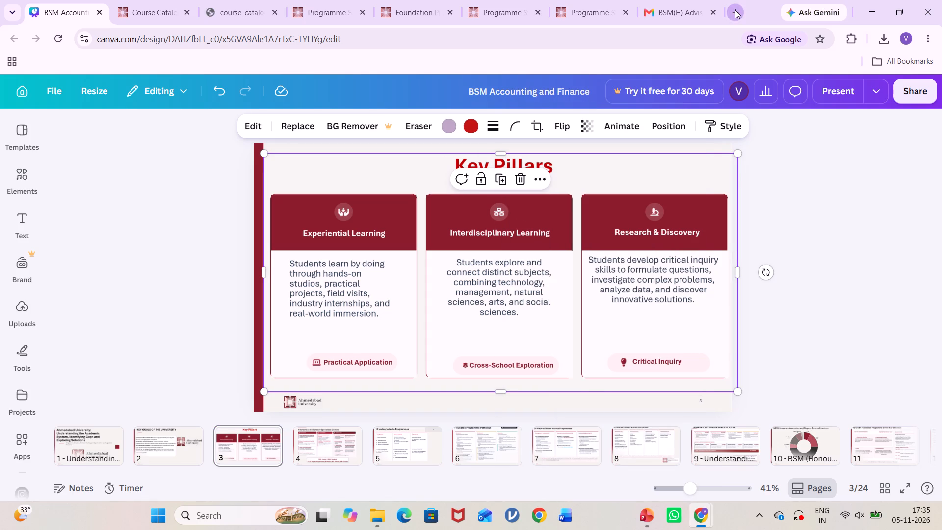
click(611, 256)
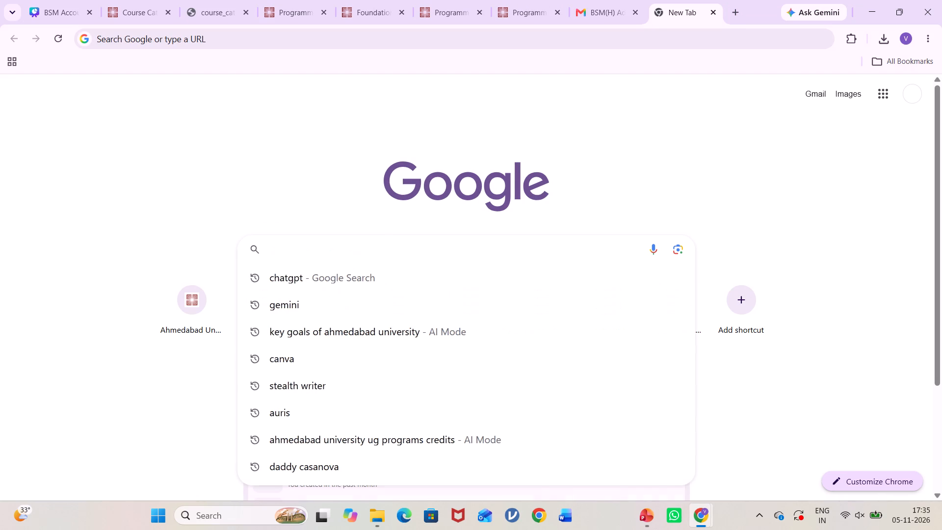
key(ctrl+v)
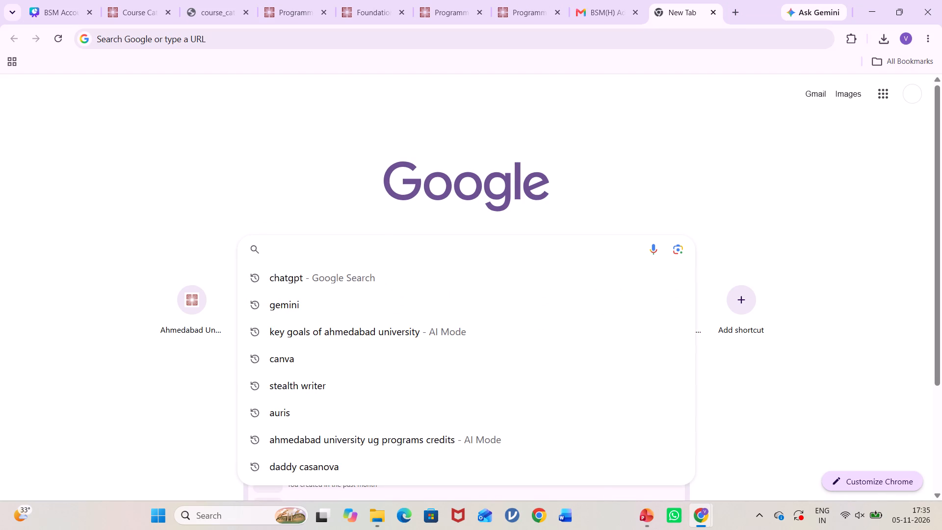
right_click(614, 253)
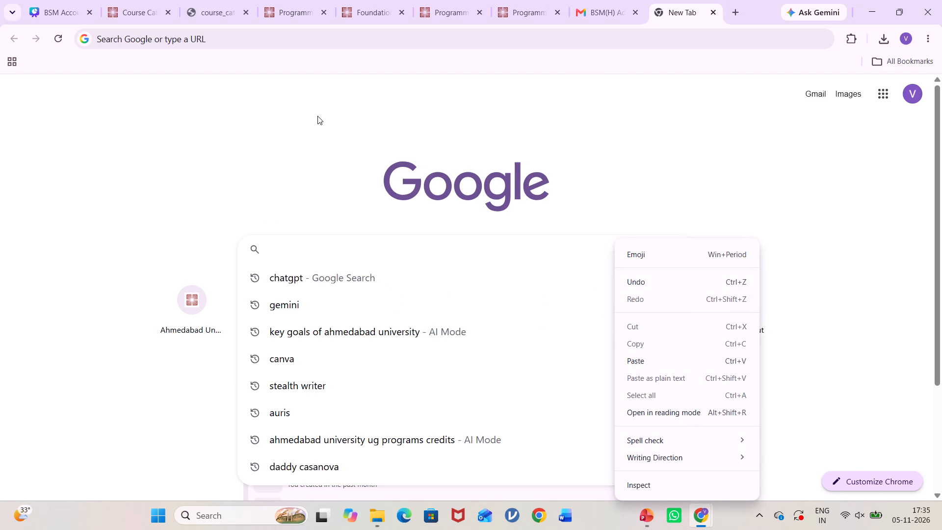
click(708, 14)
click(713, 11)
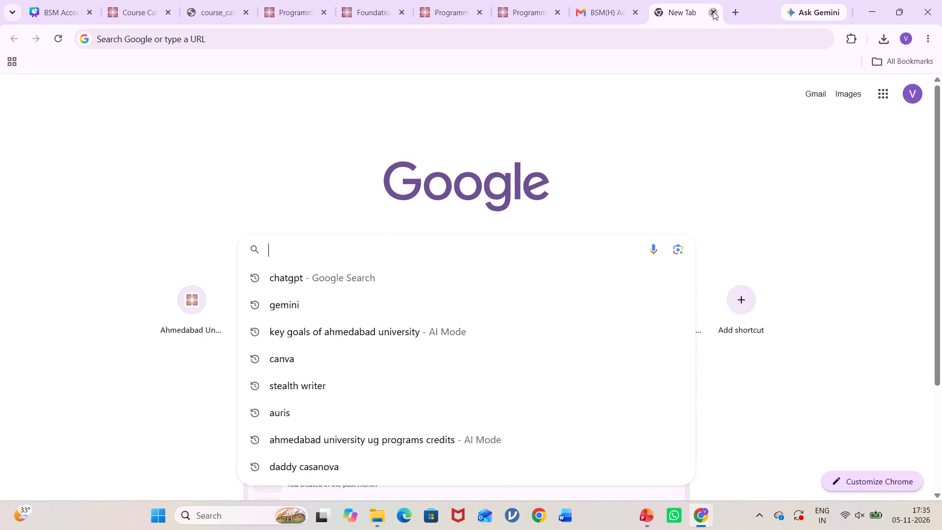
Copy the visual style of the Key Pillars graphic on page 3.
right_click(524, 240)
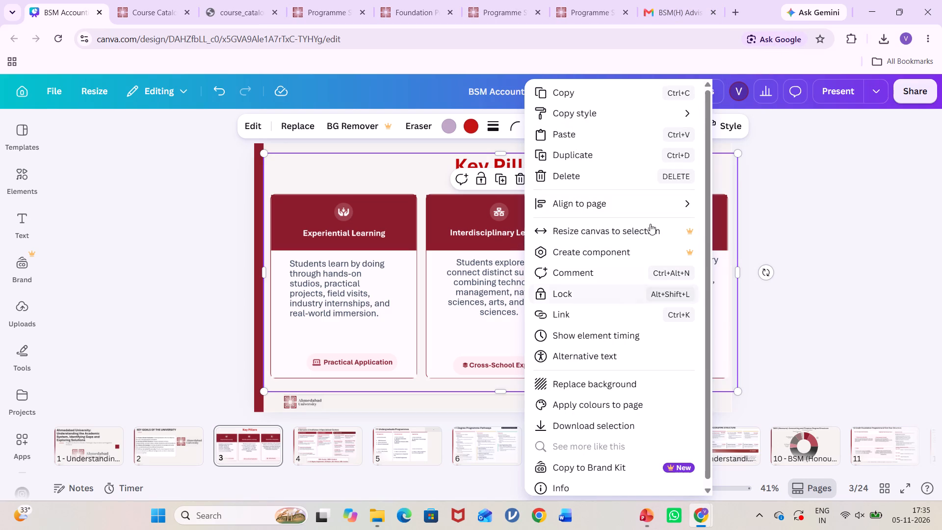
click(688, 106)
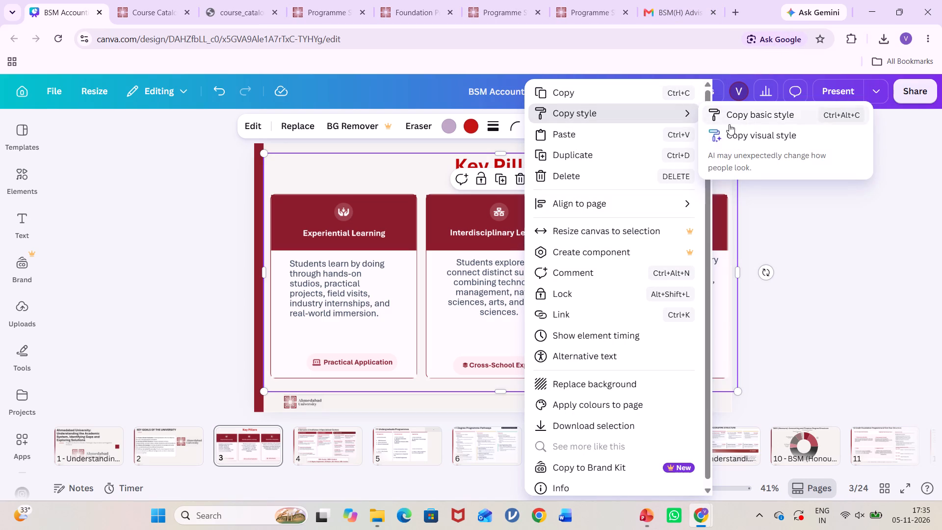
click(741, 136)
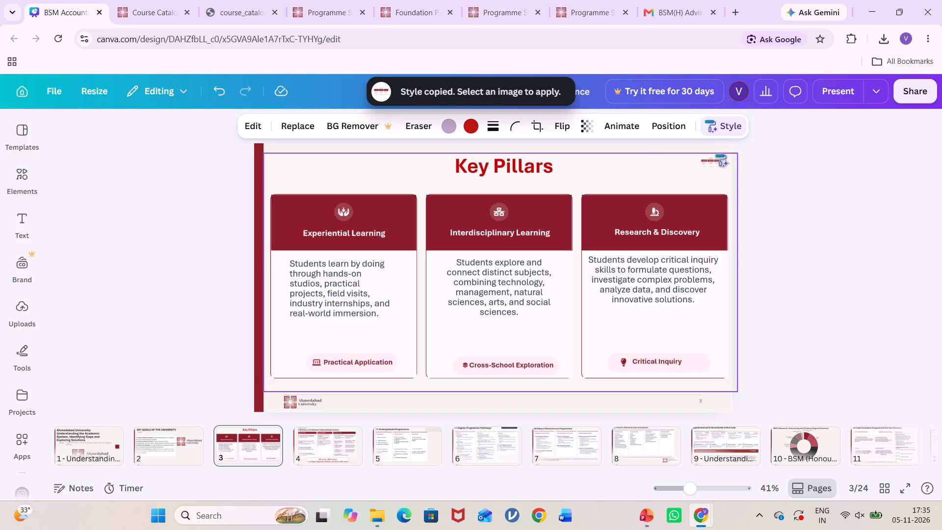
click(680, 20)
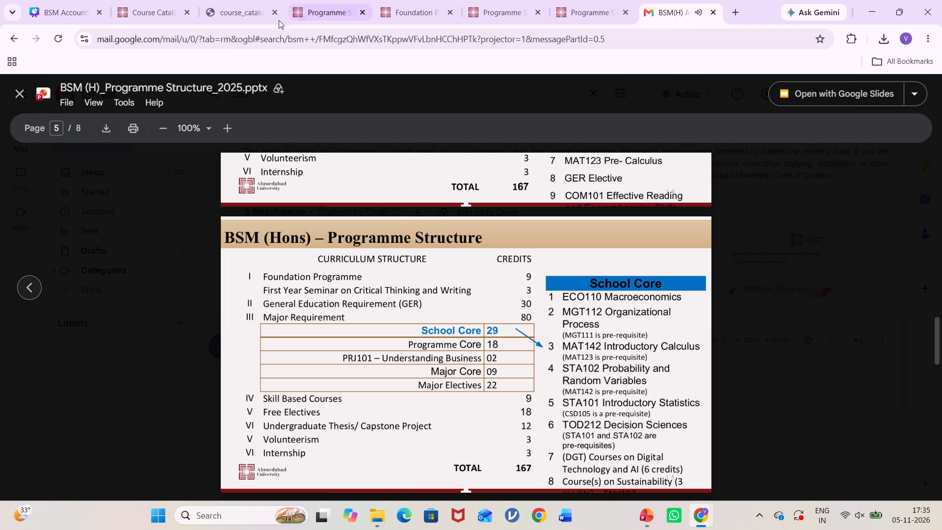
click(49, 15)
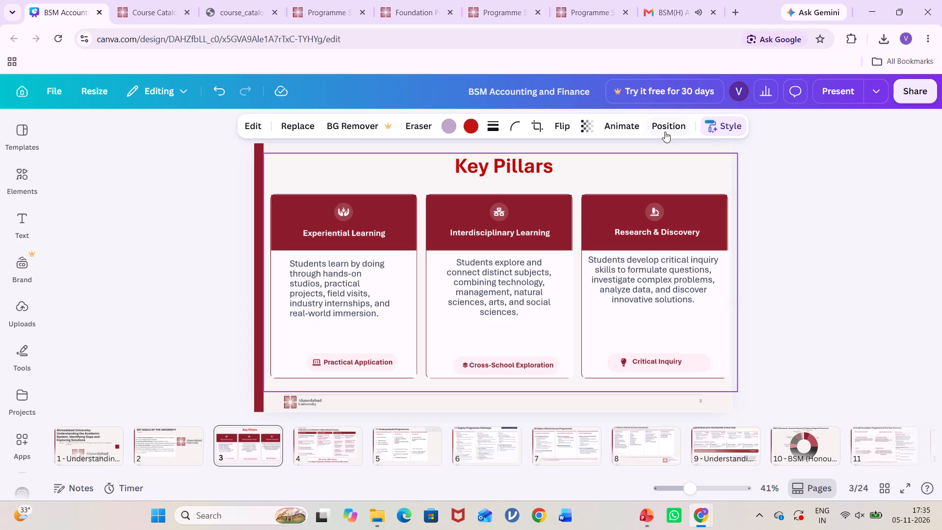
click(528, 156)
Copy the whole Key Pillars graphic on page 3.
click(553, 158)
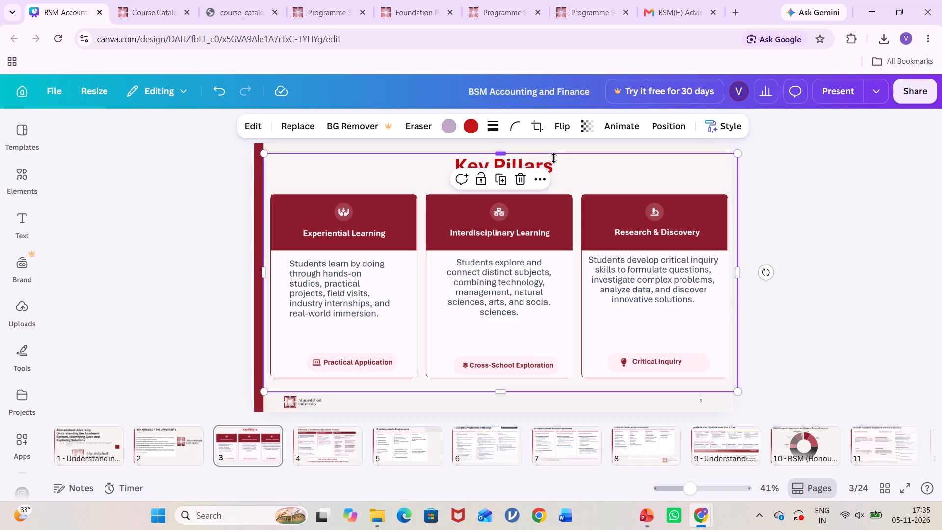
right_click(503, 155)
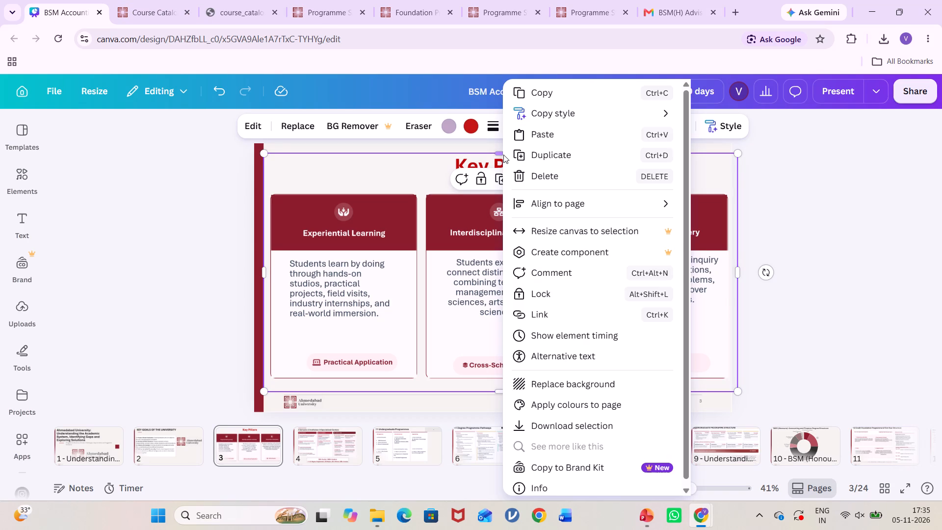
click(545, 95)
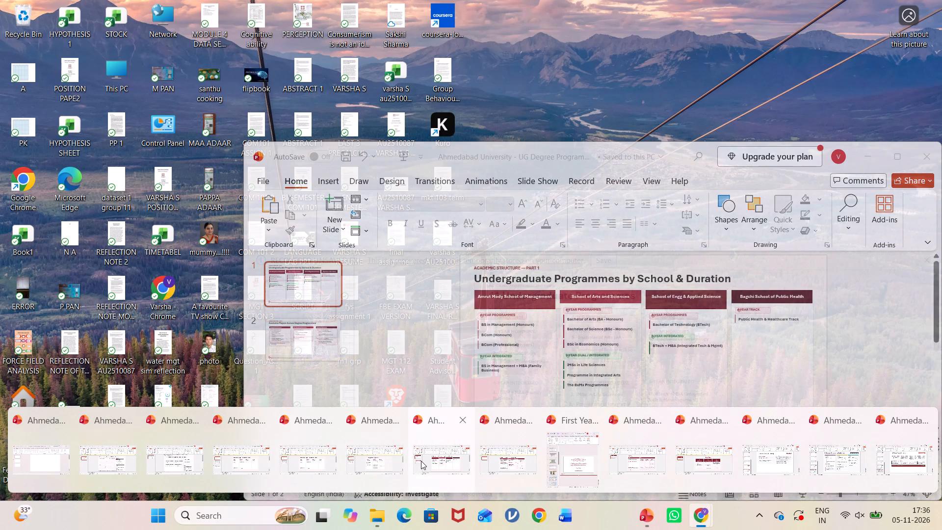
In PowerPoint, close the recovered "Ahmedabad University - Schools, Institutes & Centres (1)" presentation without saving changes.
click(481, 462)
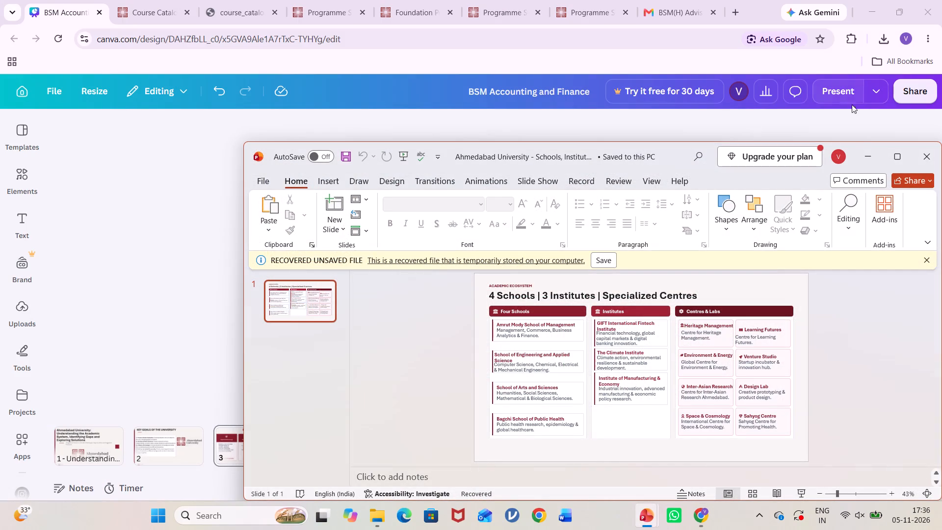
click(896, 160)
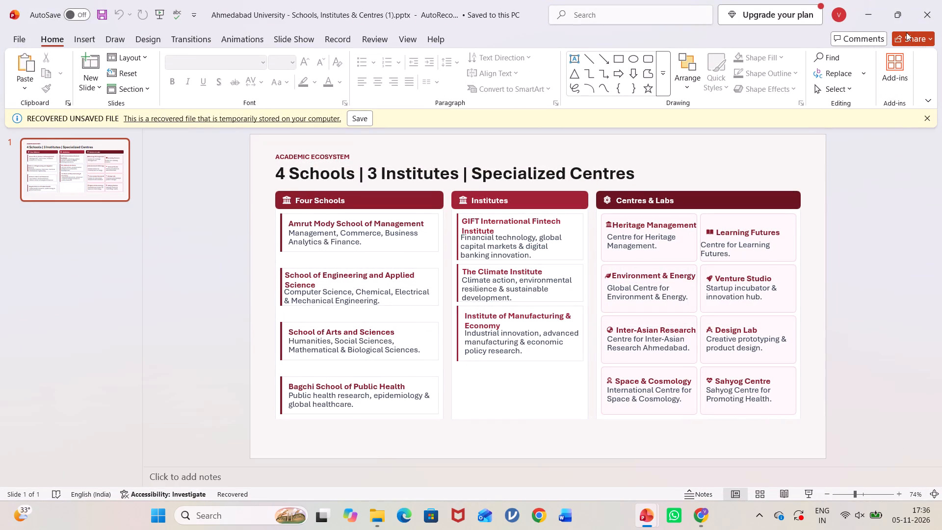
click(918, 20)
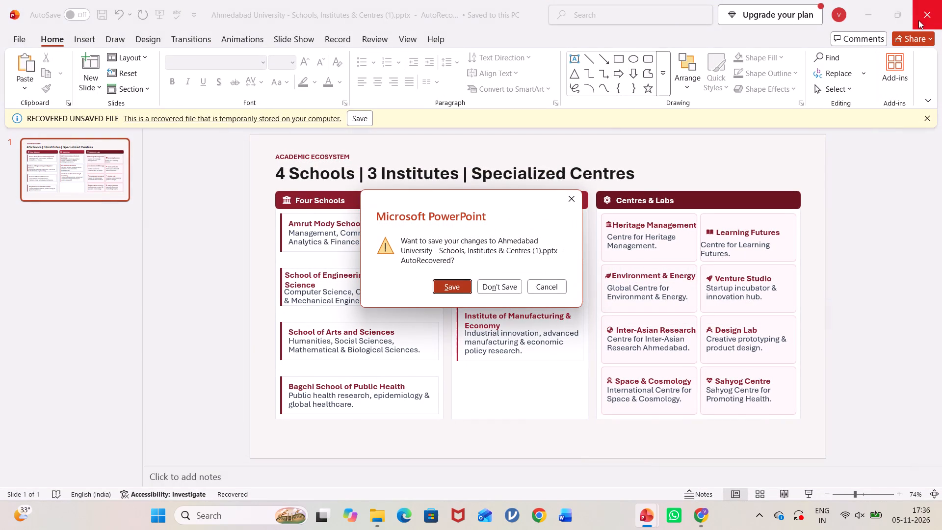
click(498, 283)
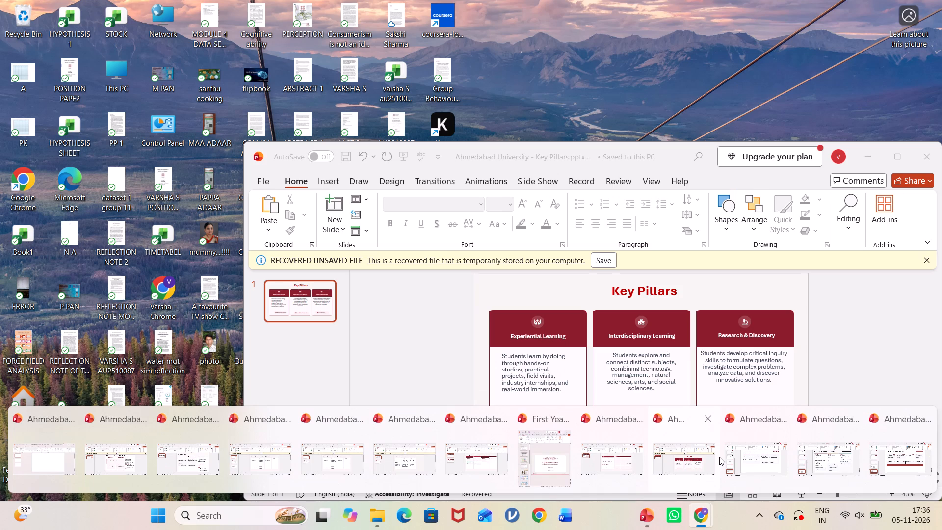
In the recovered "Ahmedabad University - Key Pillars" presentation, remove the final full stop from each of the three pillar descriptions.
click(713, 457)
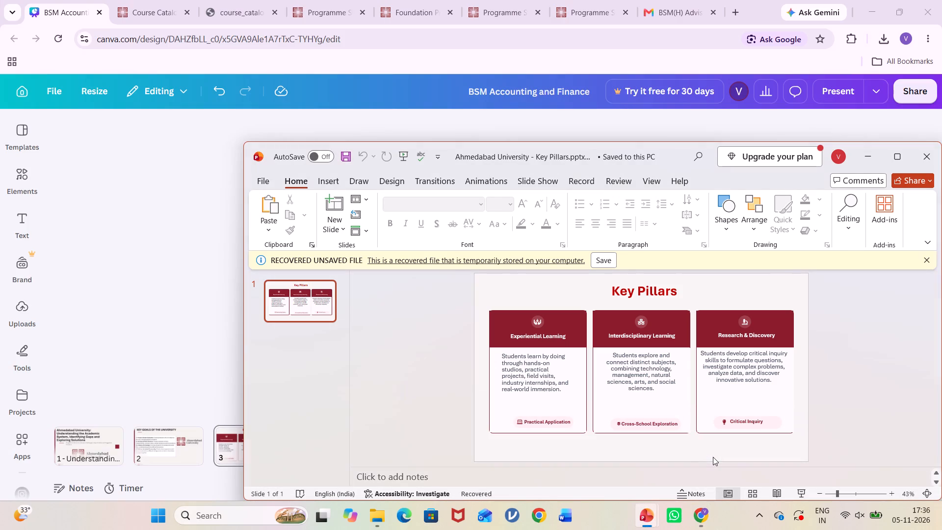
click(892, 158)
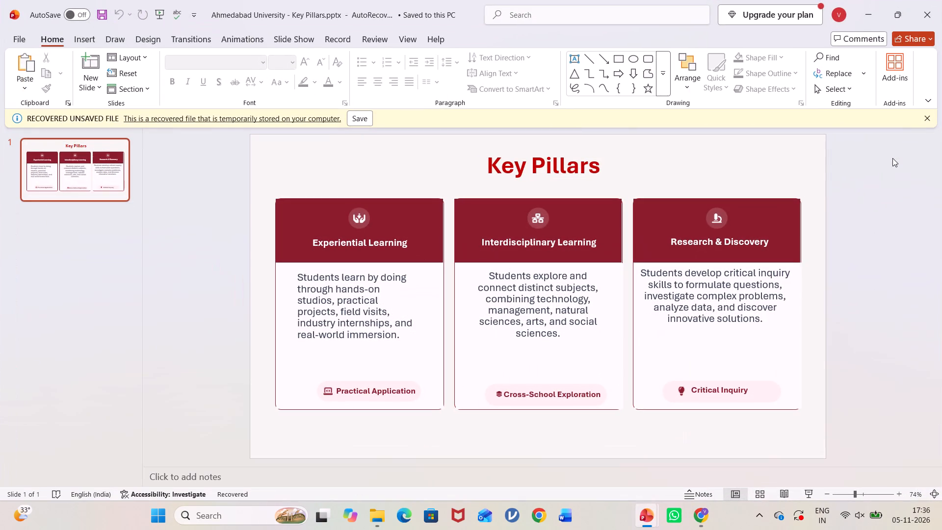
click(427, 357)
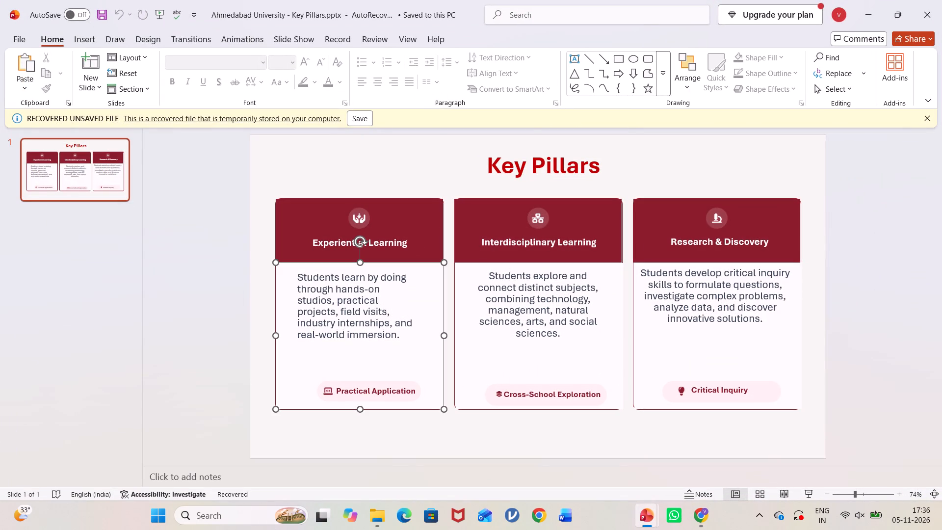
click(401, 338)
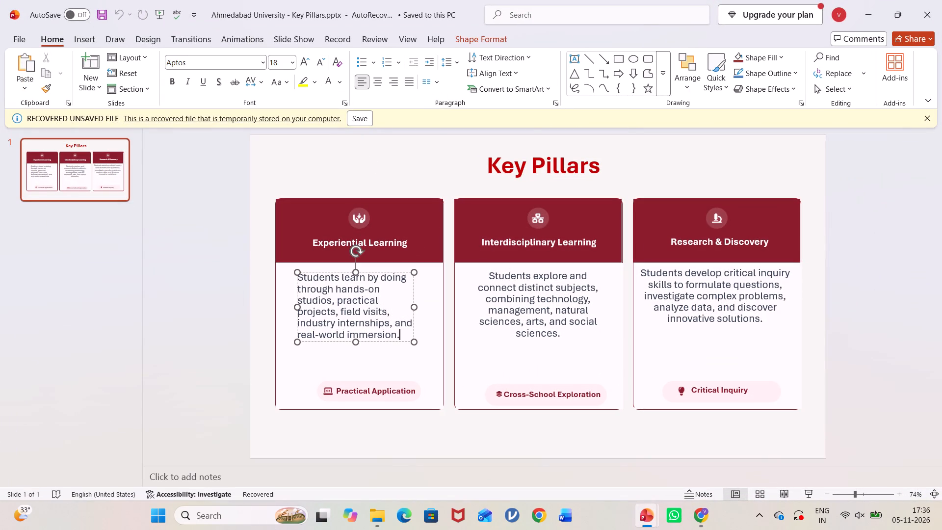
key(BackSpace)
click(568, 335)
key(BackSpace)
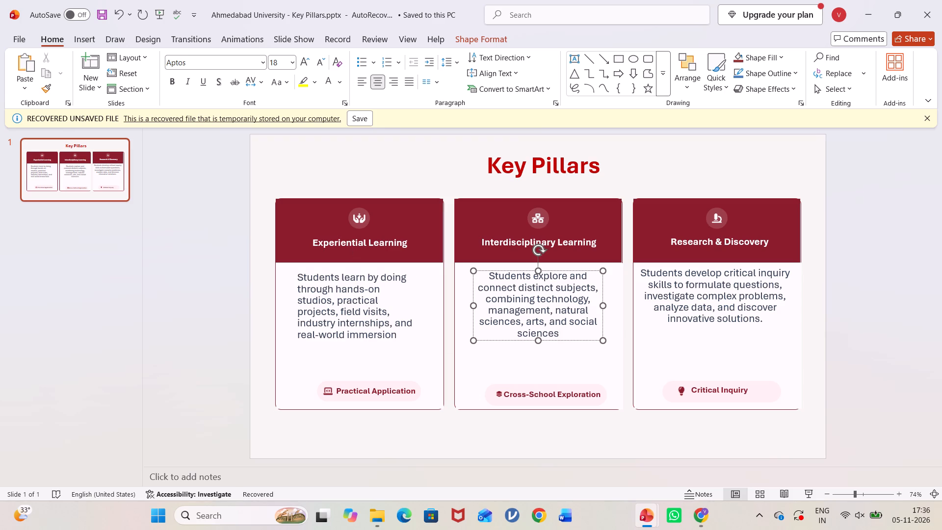
click(774, 319)
key(BackSpace)
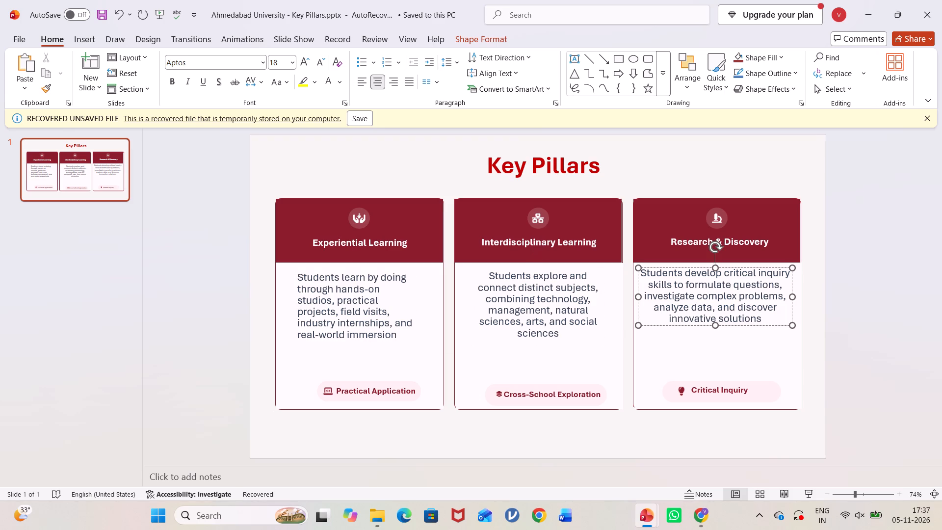
Show the Key Pillars slide full screen, take a screenshot covering its title and all three cards, and exit the slideshow.
click(807, 494)
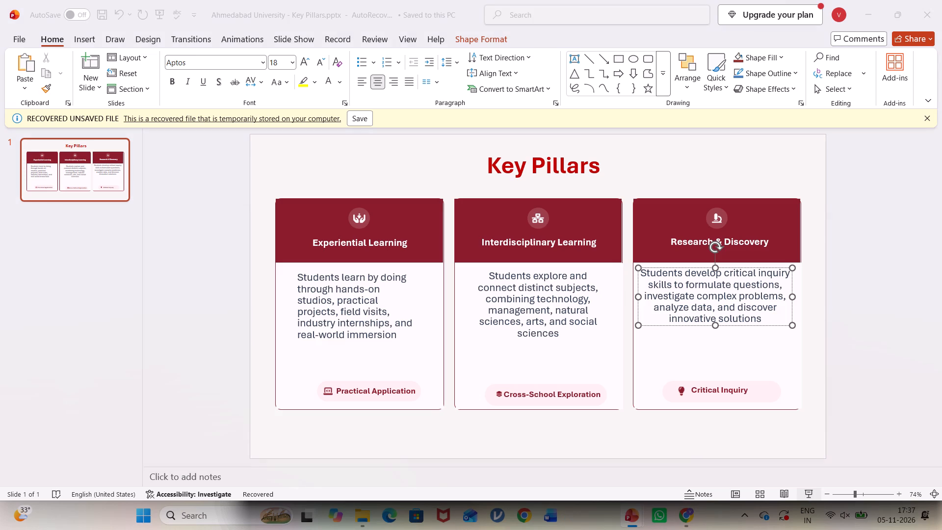
key(Print)
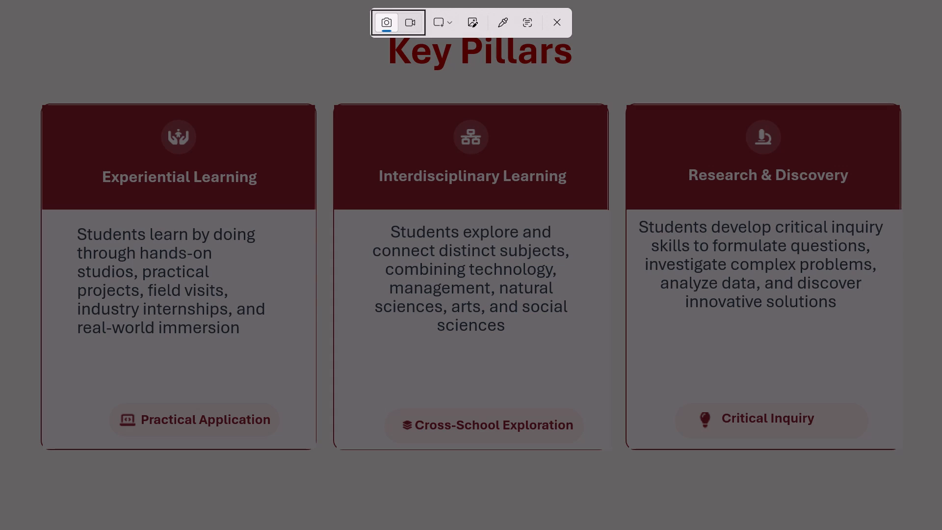
drag(13, 15, 335, 209)
scroll(338, 210, right, 3)
drag(335, 209, 940, 498)
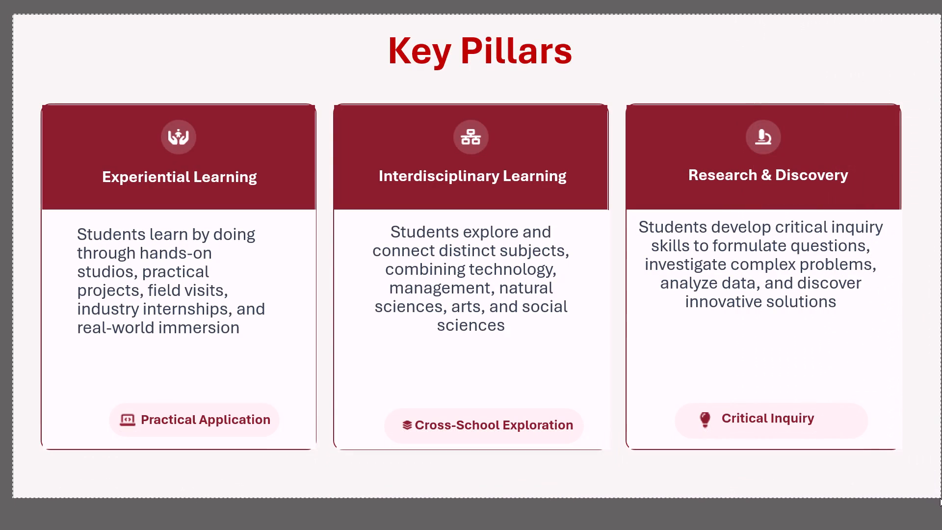
drag(940, 498, 929, 488)
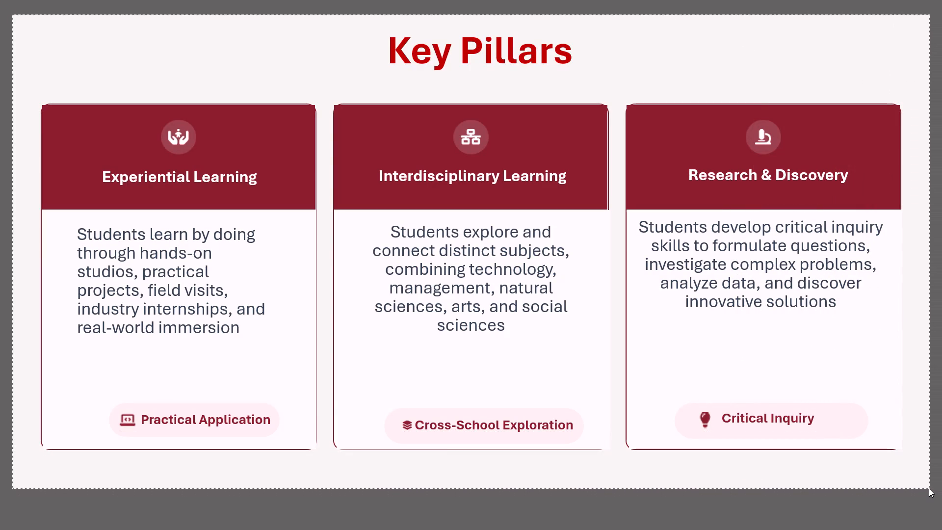
drag(929, 488, 930, 488)
key(Escape)
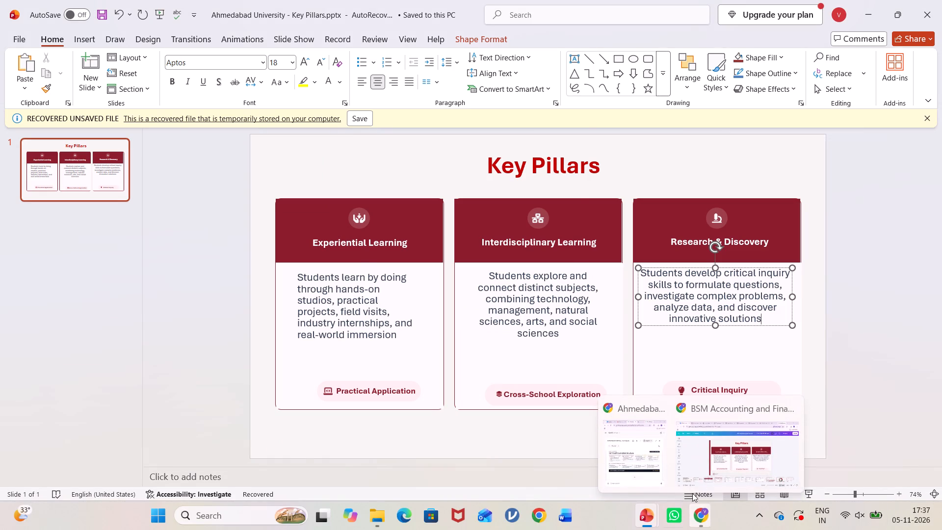
Back in Canva, delete the old Key Pillars graphic on page 3 and paste the new screenshot in its place.
click(732, 468)
click(591, 339)
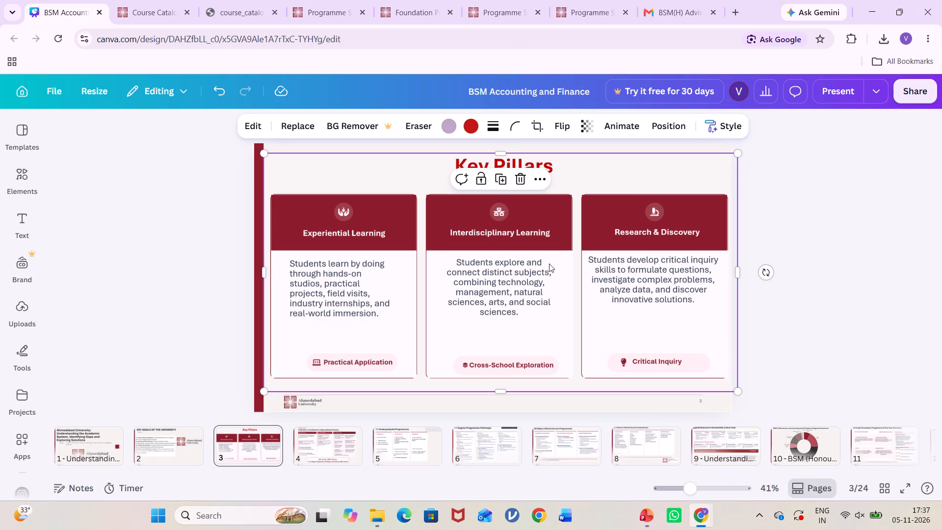
click(520, 180)
key(ctrl+v)
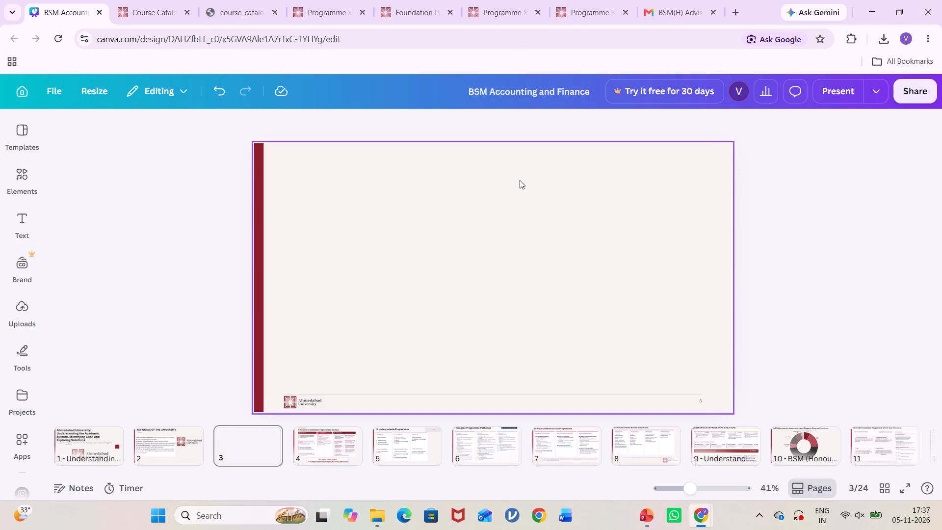
click(475, 281)
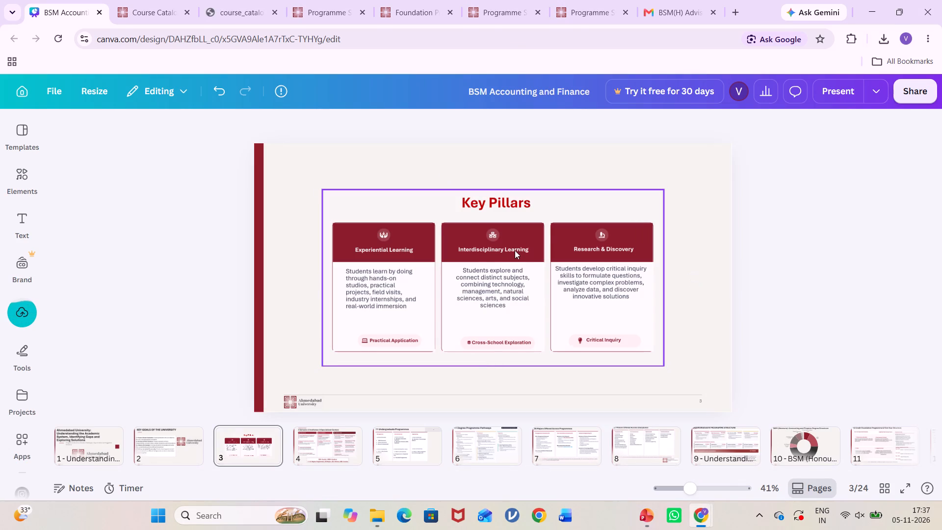
Align the pasted Key Pillars graphic with the page's top edge and enlarge it to fill the width beside the maroon bar.
drag(550, 208, 497, 166)
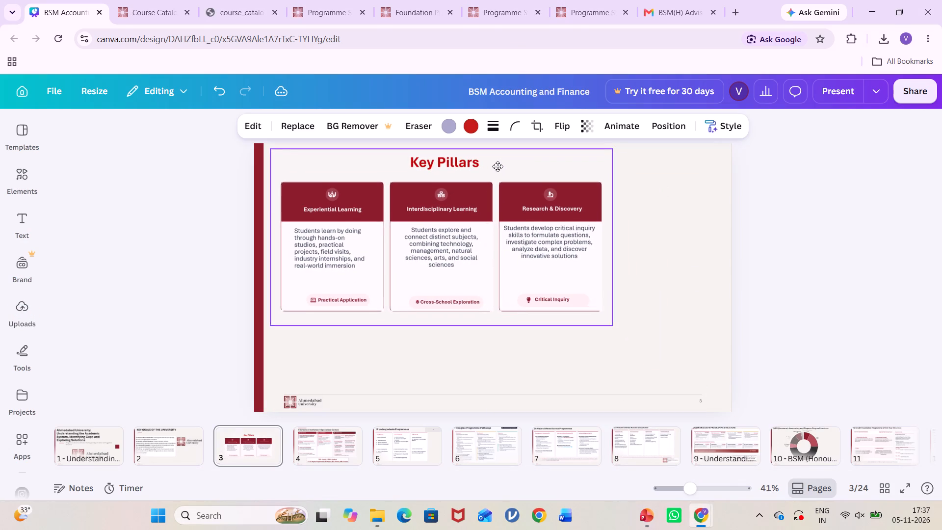
drag(497, 166, 496, 163)
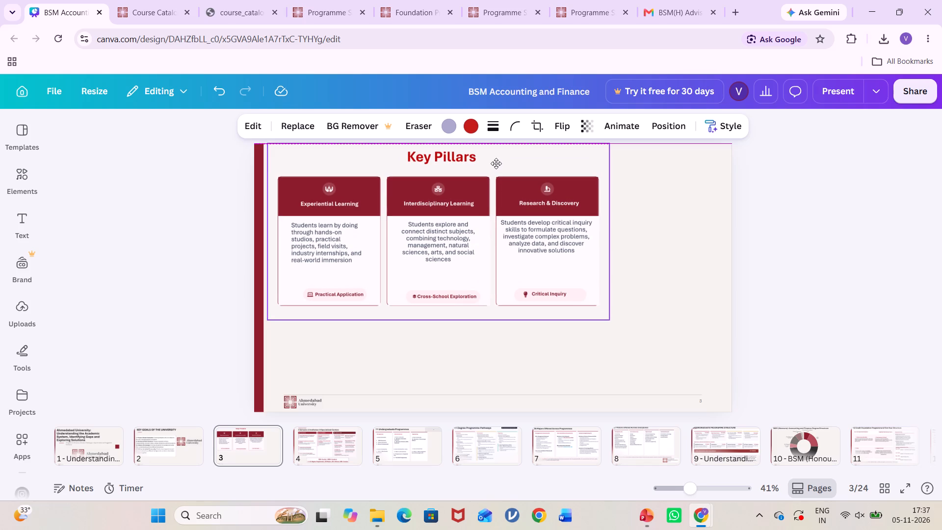
drag(496, 163, 496, 164)
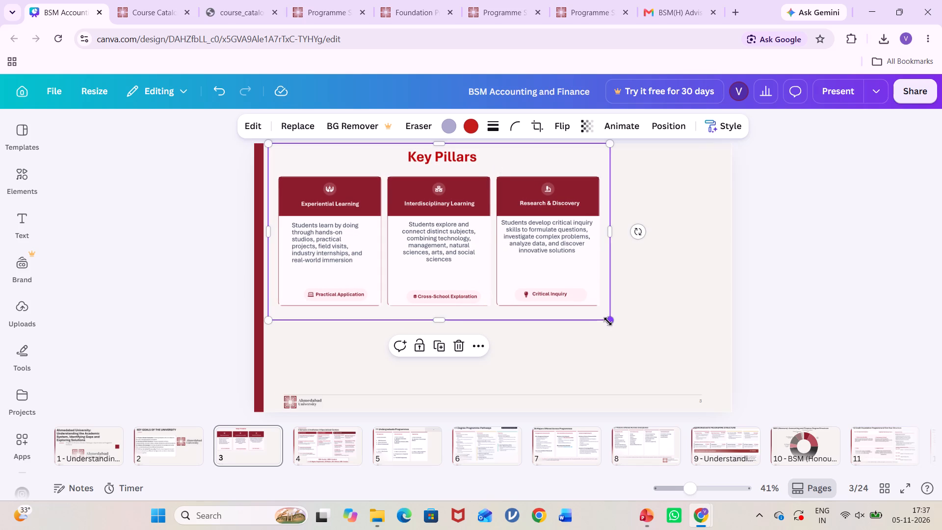
drag(608, 321, 730, 397)
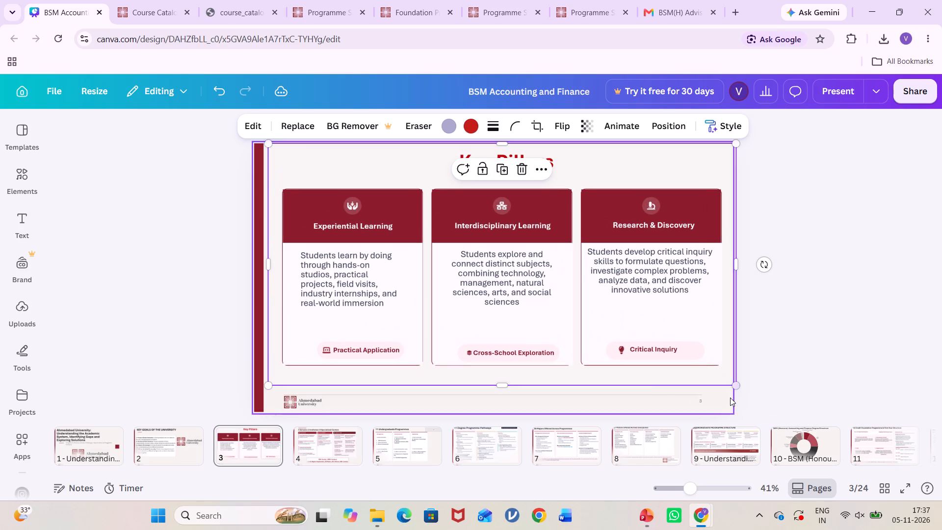
click(652, 300)
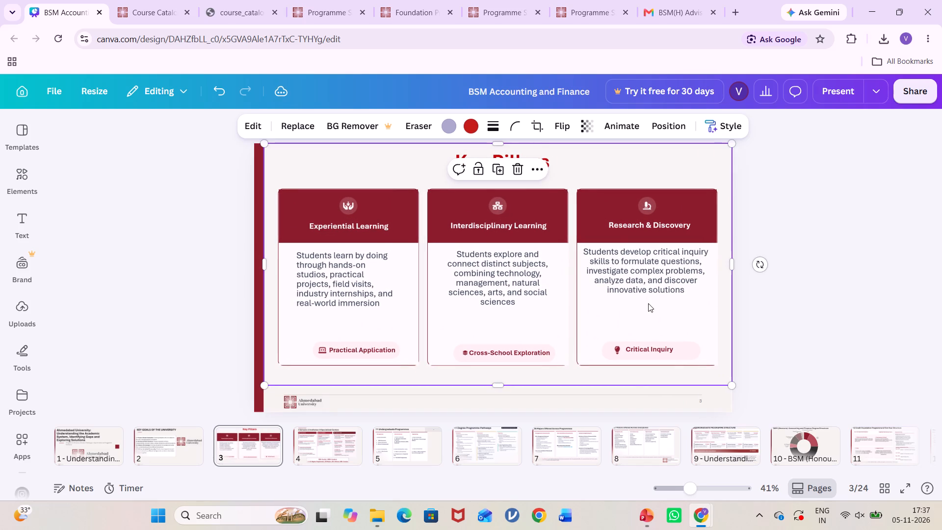
click(854, 346)
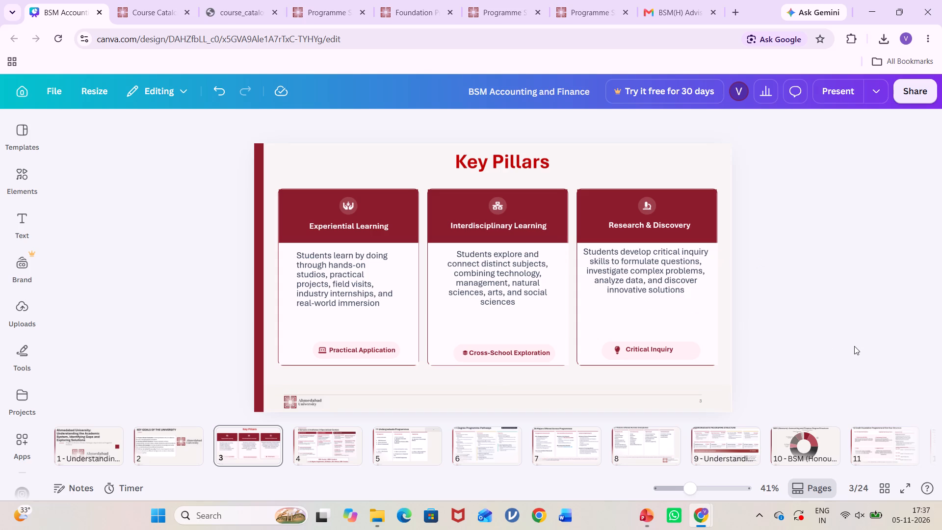
Crop the spare margins at the bottom, right and left of page 3's Key Pillars graphic, enlarging it proportionally.
click(621, 379)
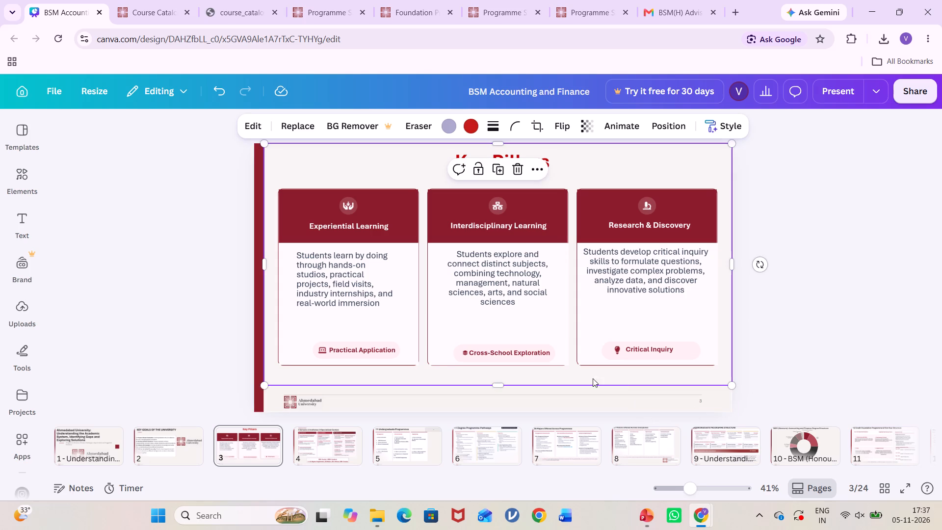
drag(503, 384, 500, 370)
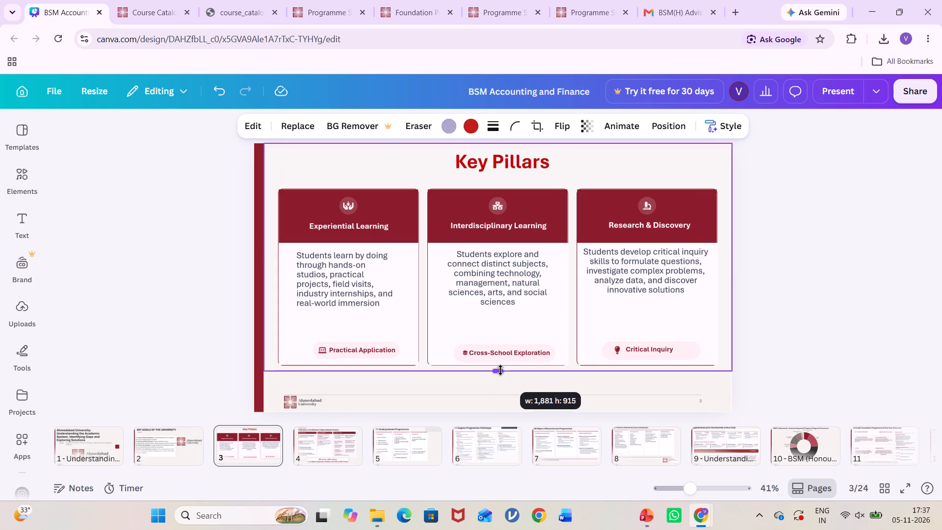
drag(500, 370, 500, 370)
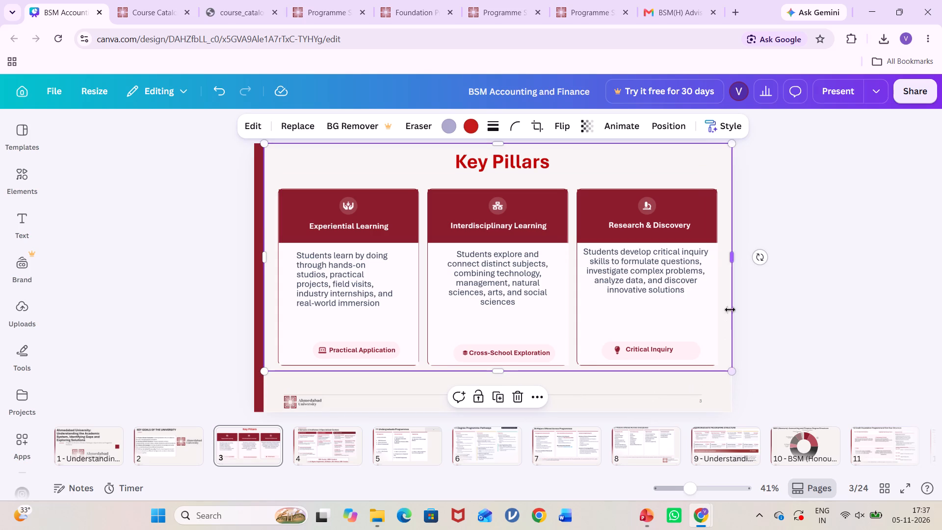
drag(732, 259, 720, 259)
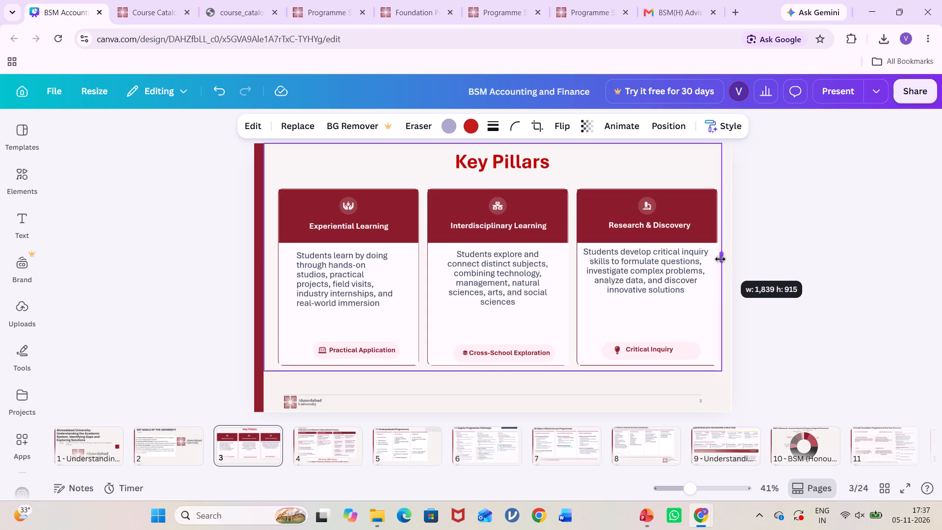
drag(720, 259, 721, 261)
drag(722, 371, 731, 385)
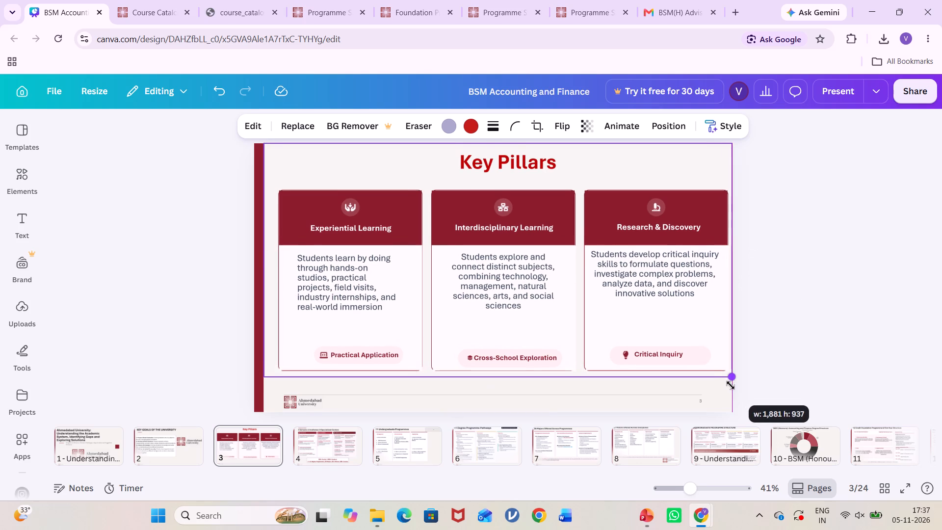
drag(731, 385, 733, 387)
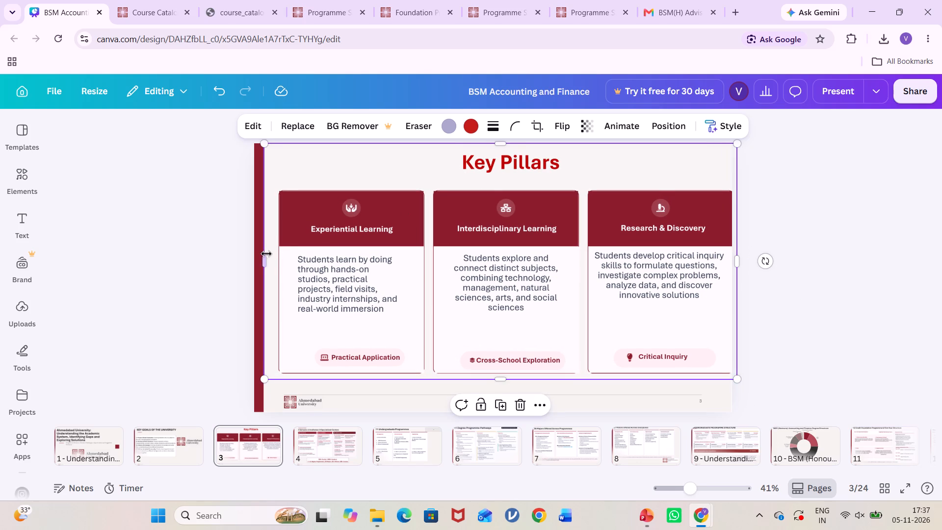
drag(268, 259, 281, 261)
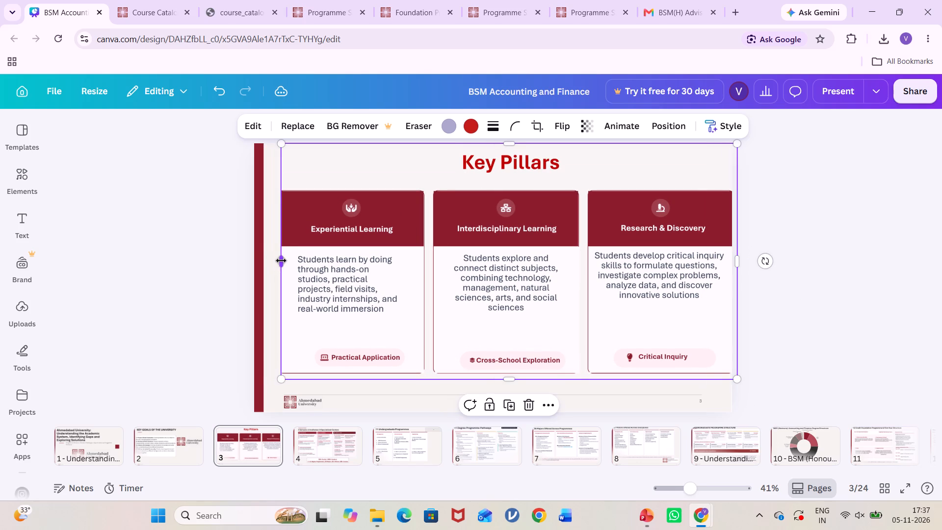
drag(281, 261, 277, 261)
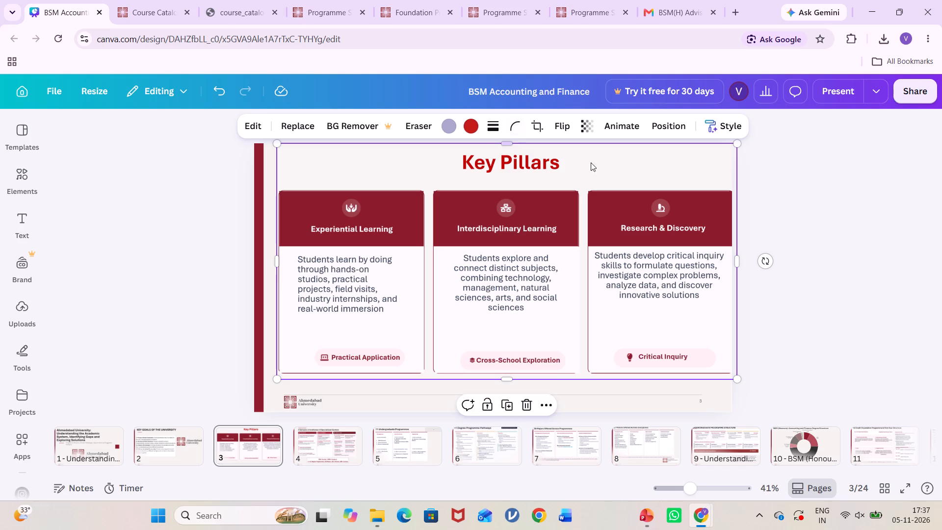
Place the Key Pillars graphic against the maroon bar and page top, crop its top margin, and enlarge it to about 1,885 × 931.
drag(597, 163, 582, 164)
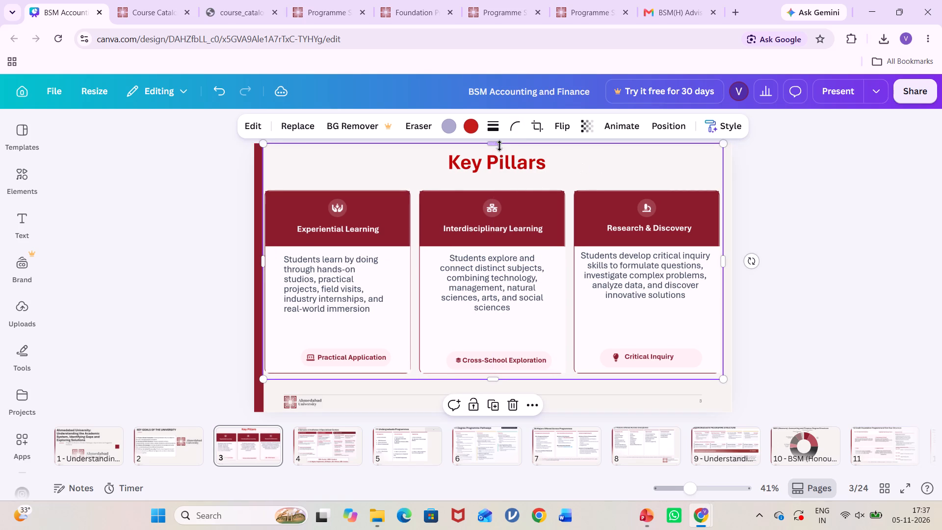
drag(495, 145, 495, 154)
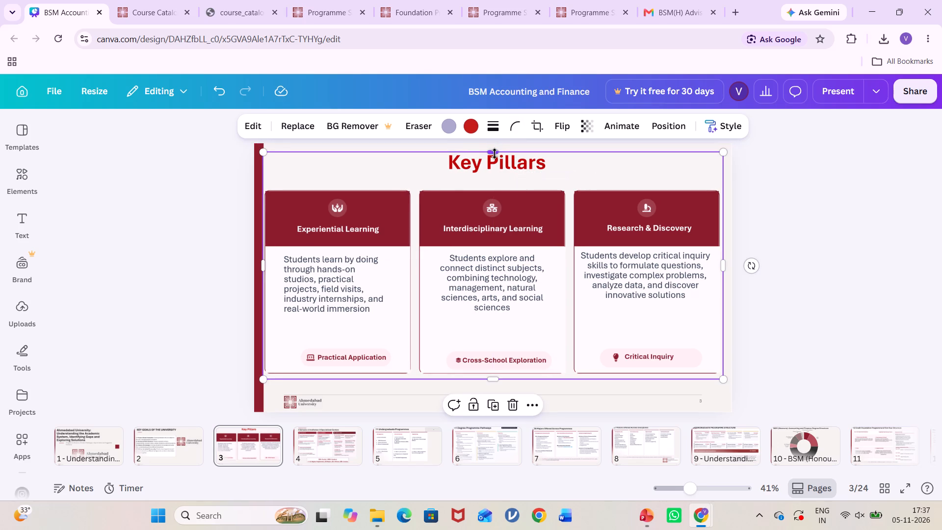
drag(505, 179, 504, 169)
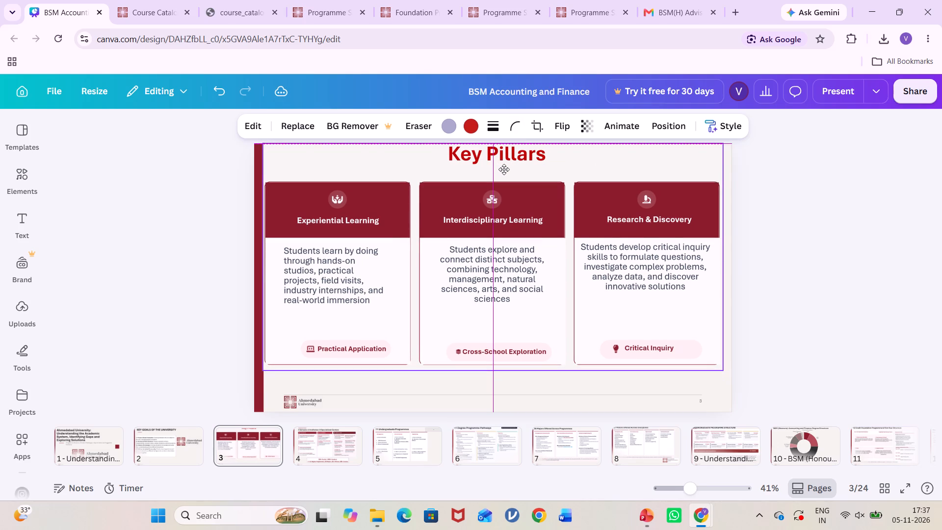
drag(504, 169, 503, 169)
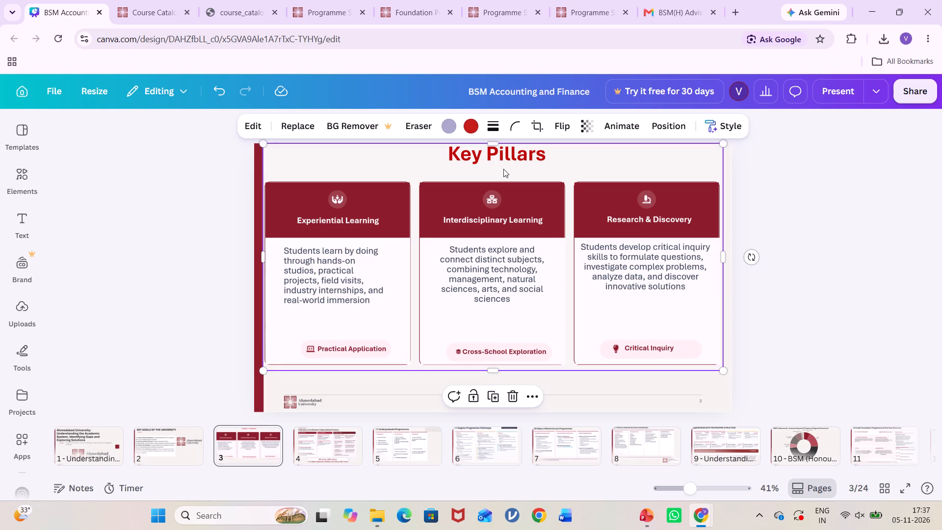
drag(723, 371, 730, 381)
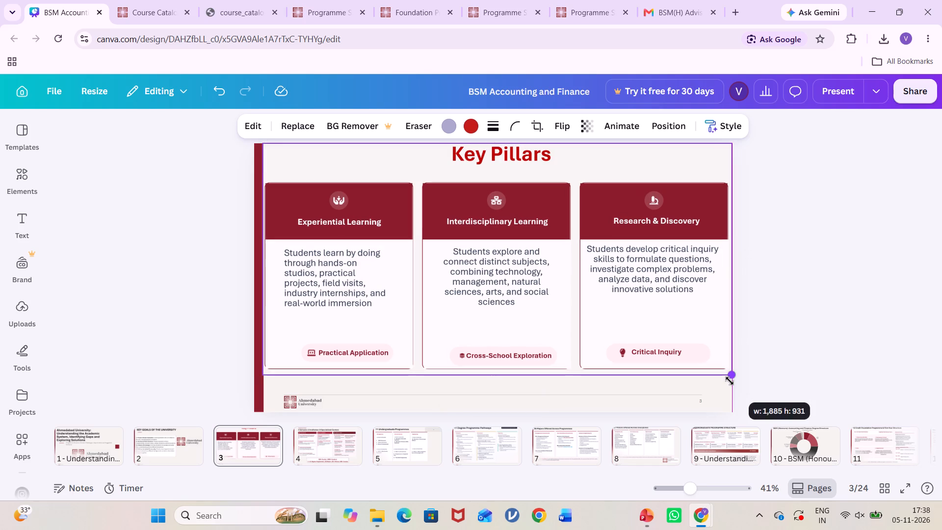
drag(730, 381, 730, 381)
click(814, 369)
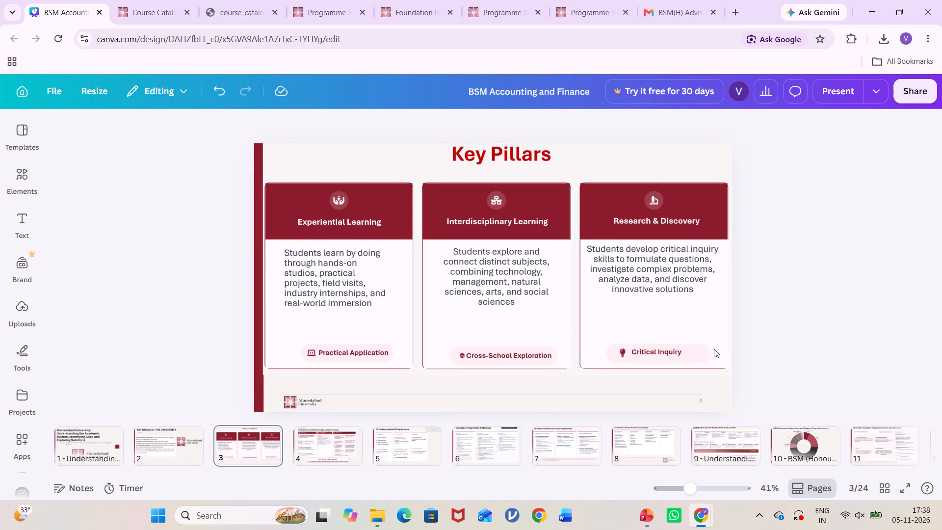
Check pages 2 to 4 and the recovered UG Degree presentation in PowerPoint for the source of page 4's graphic.
click(191, 457)
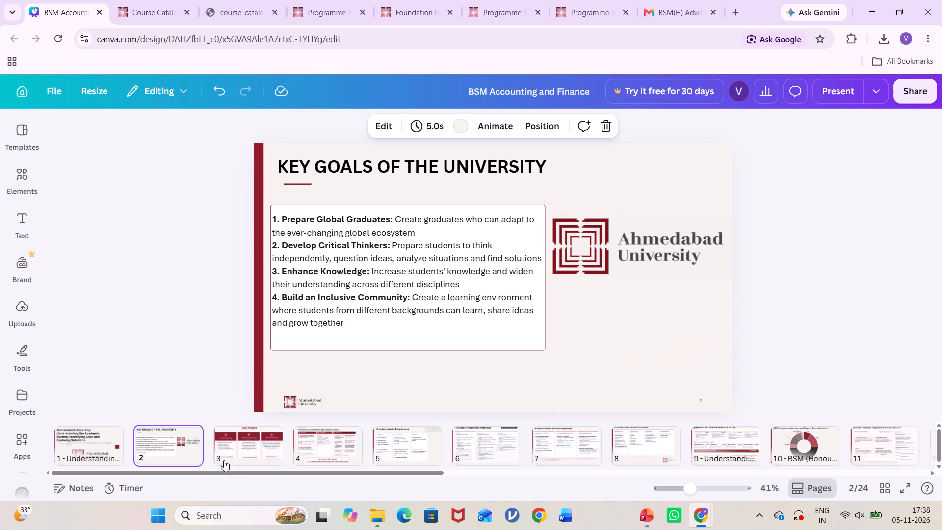
click(232, 461)
click(325, 452)
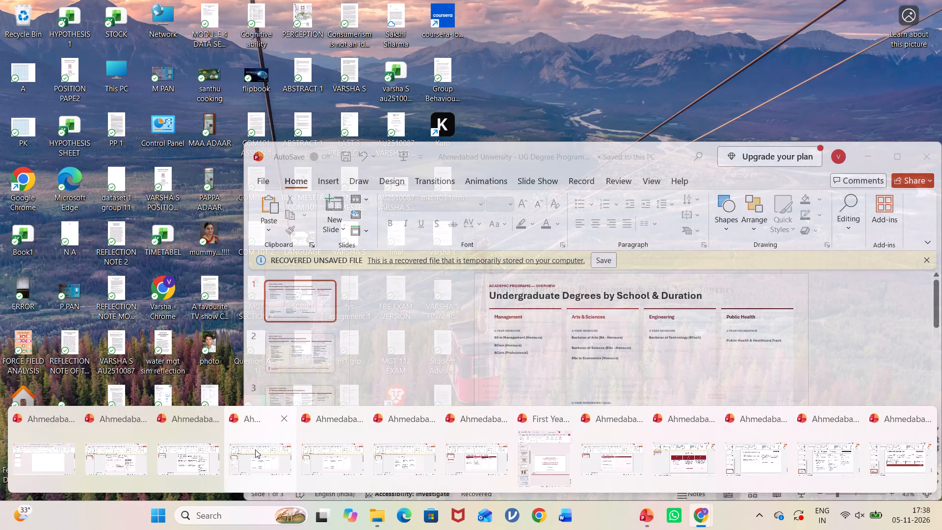
click(255, 450)
click(312, 416)
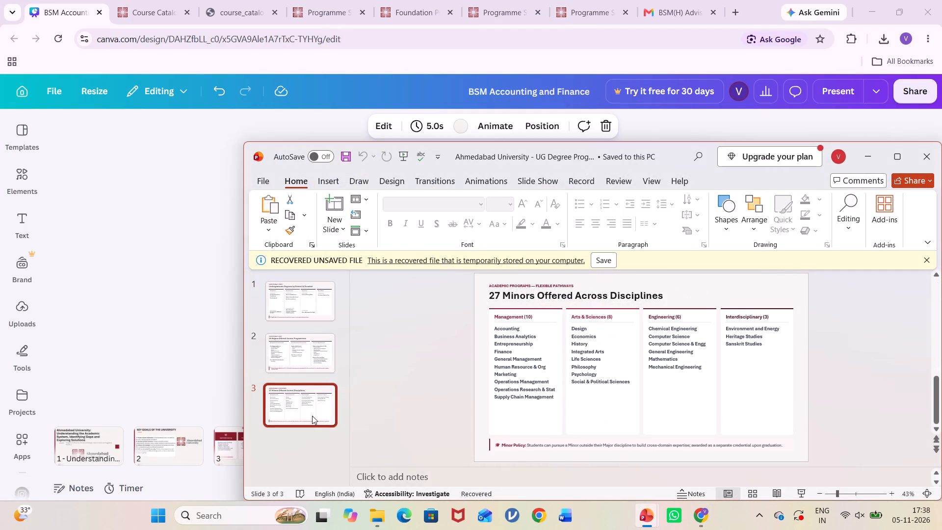
click(294, 313)
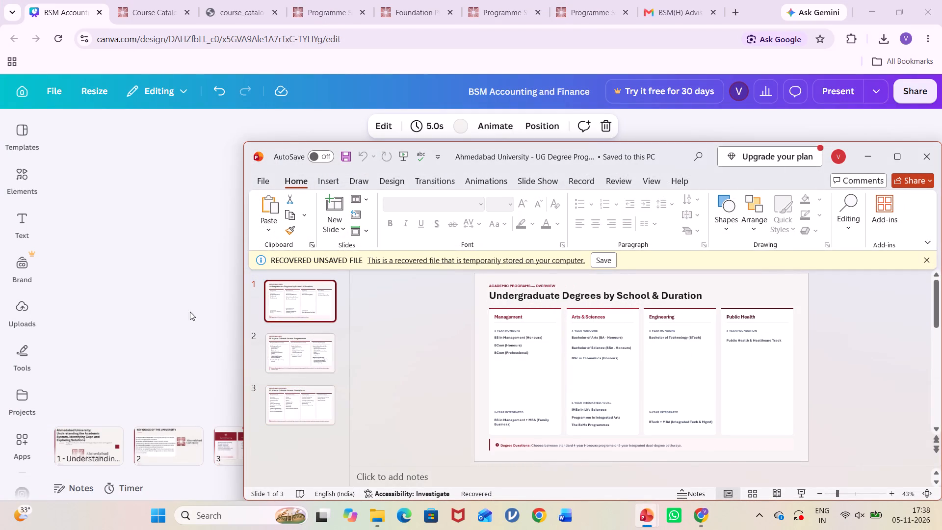
click(146, 301)
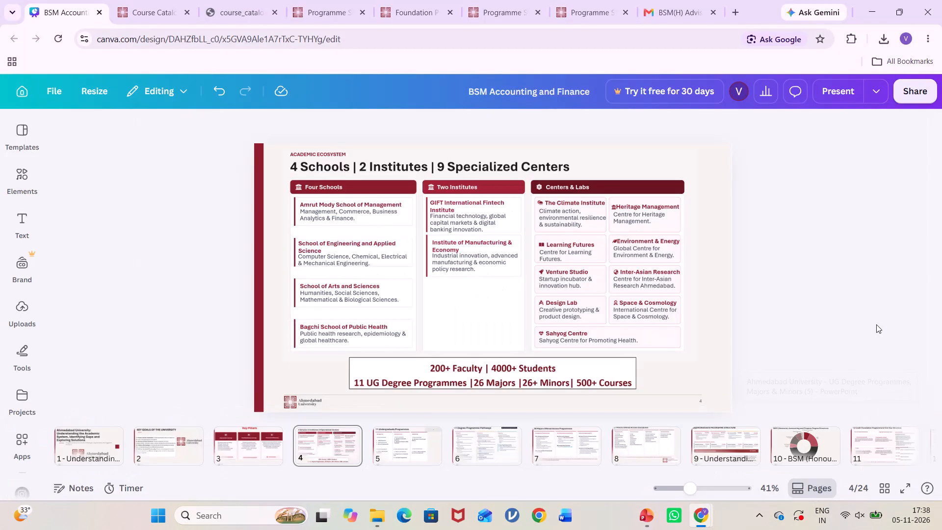
click(331, 323)
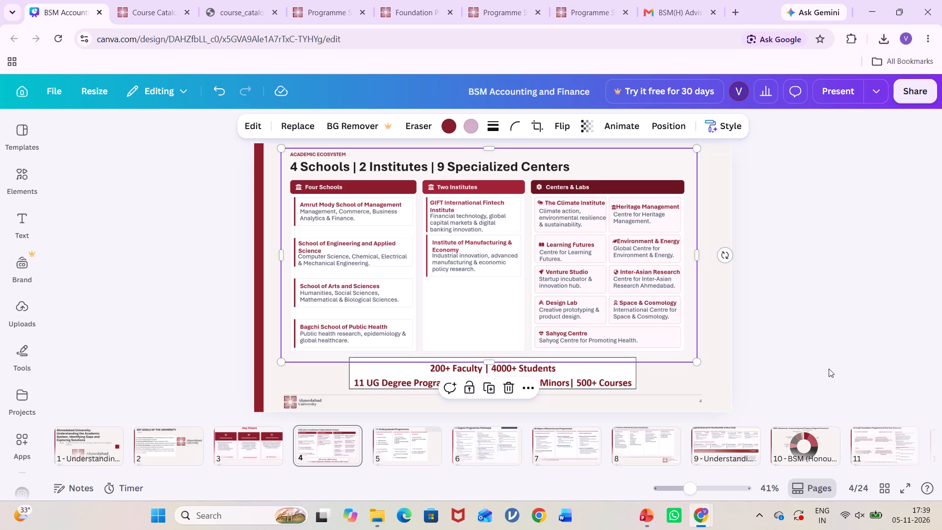
click(837, 99)
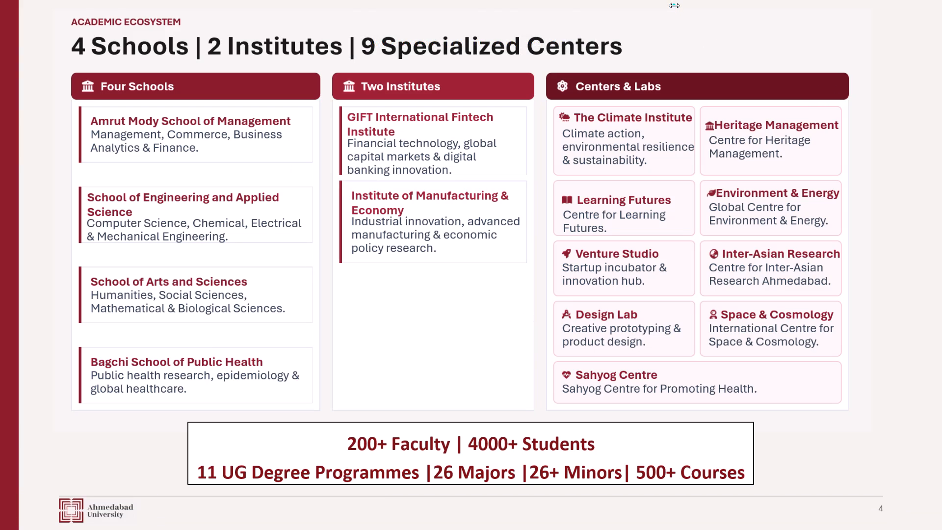
key(Print)
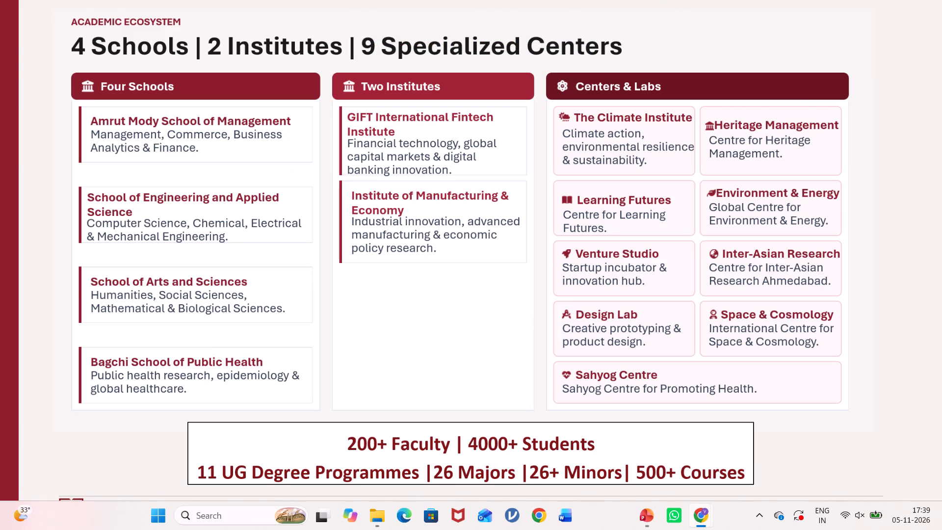
drag(55, 8, 638, 416)
scroll(216, 177, right, 1)
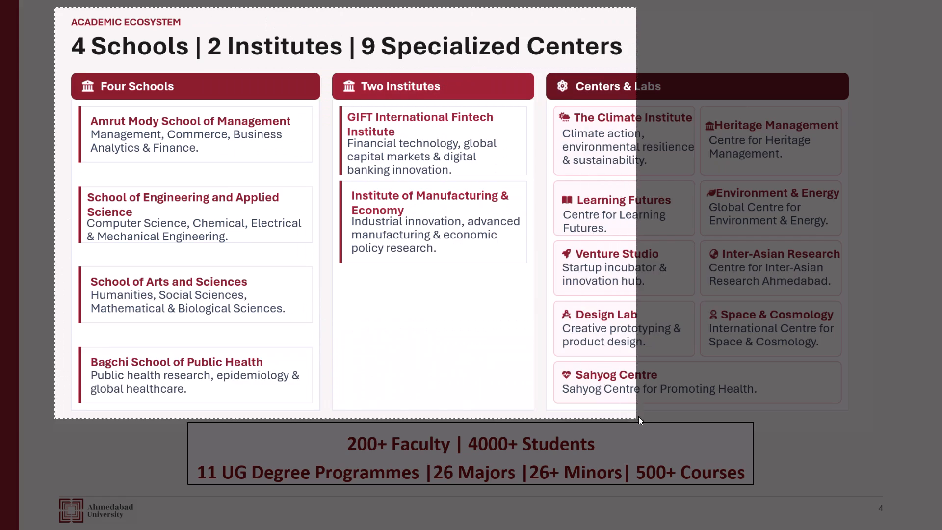
drag(638, 416, 871, 417)
scroll(682, 428, right, 1)
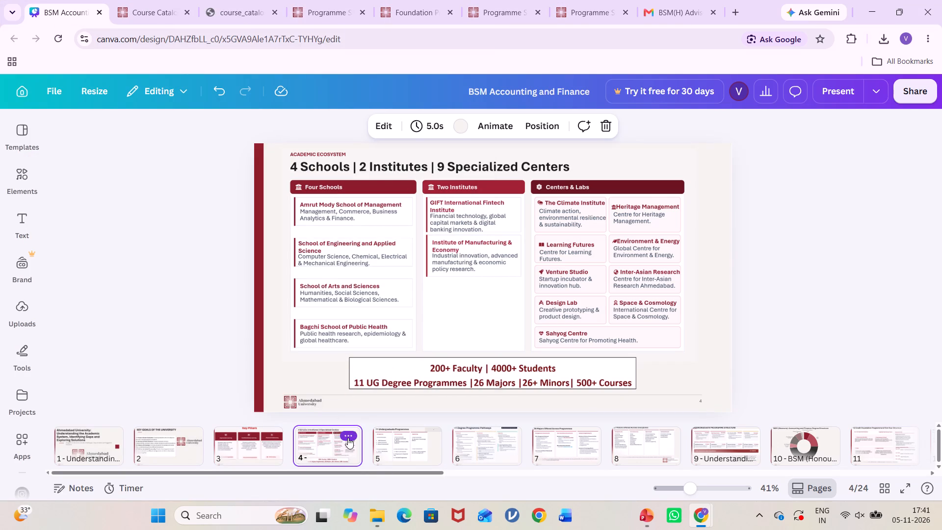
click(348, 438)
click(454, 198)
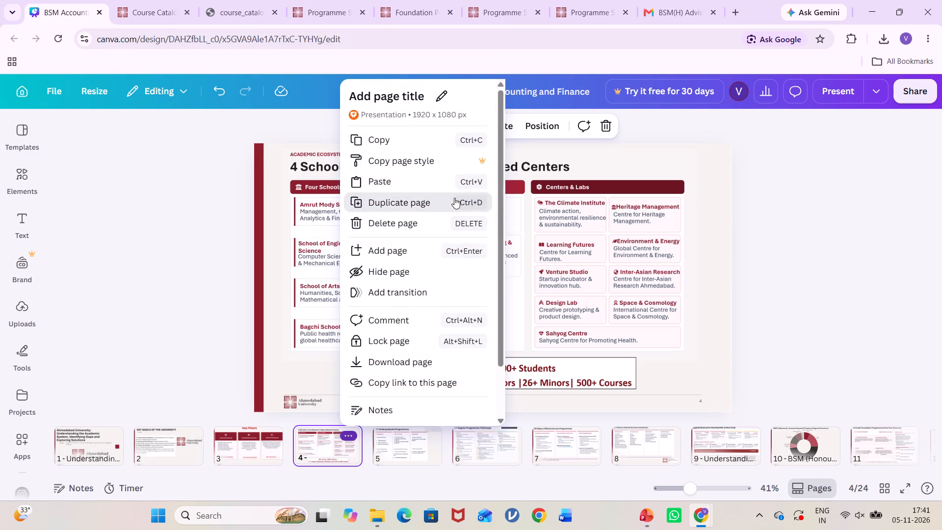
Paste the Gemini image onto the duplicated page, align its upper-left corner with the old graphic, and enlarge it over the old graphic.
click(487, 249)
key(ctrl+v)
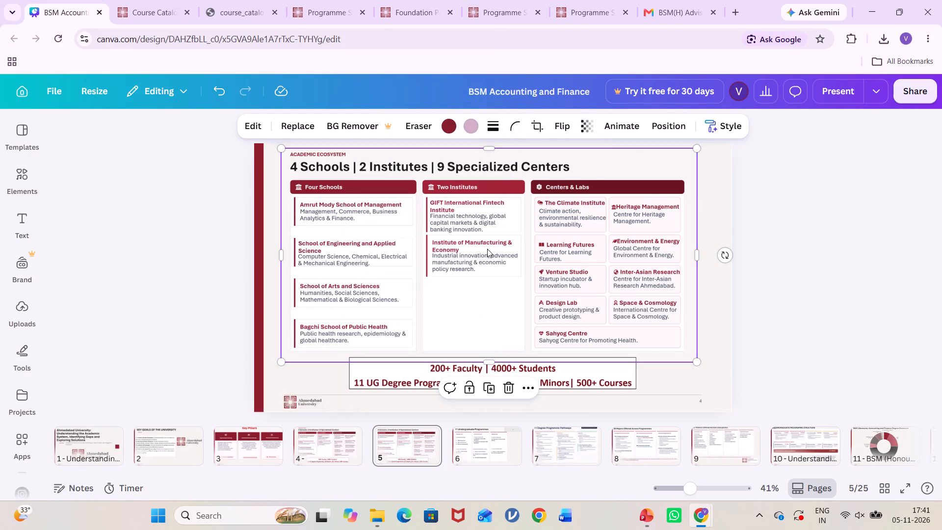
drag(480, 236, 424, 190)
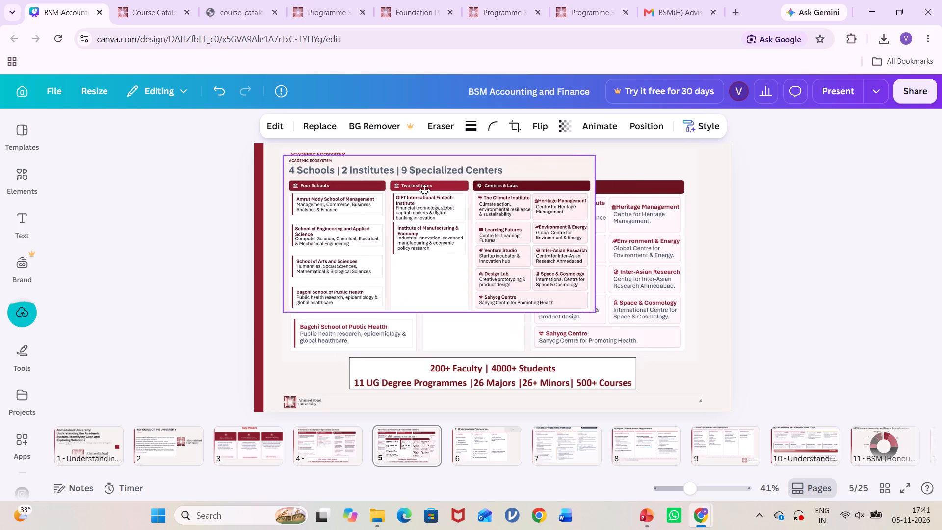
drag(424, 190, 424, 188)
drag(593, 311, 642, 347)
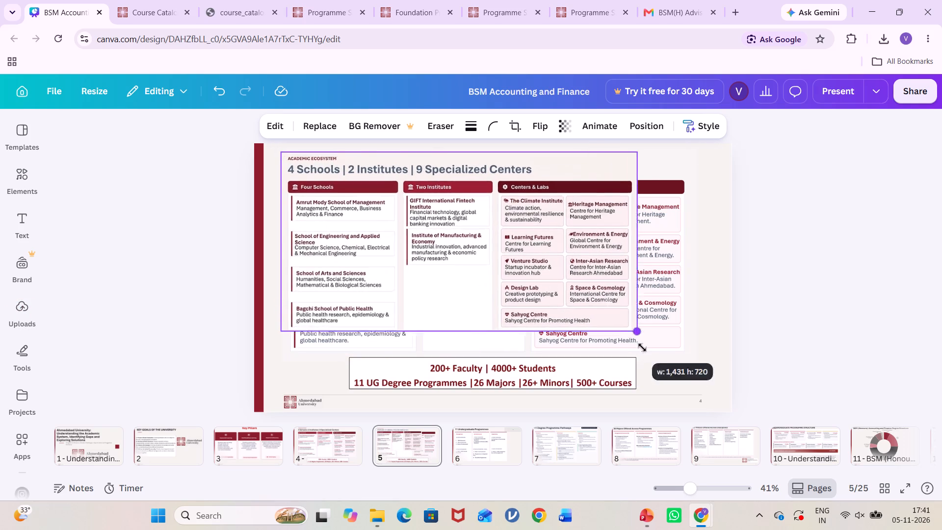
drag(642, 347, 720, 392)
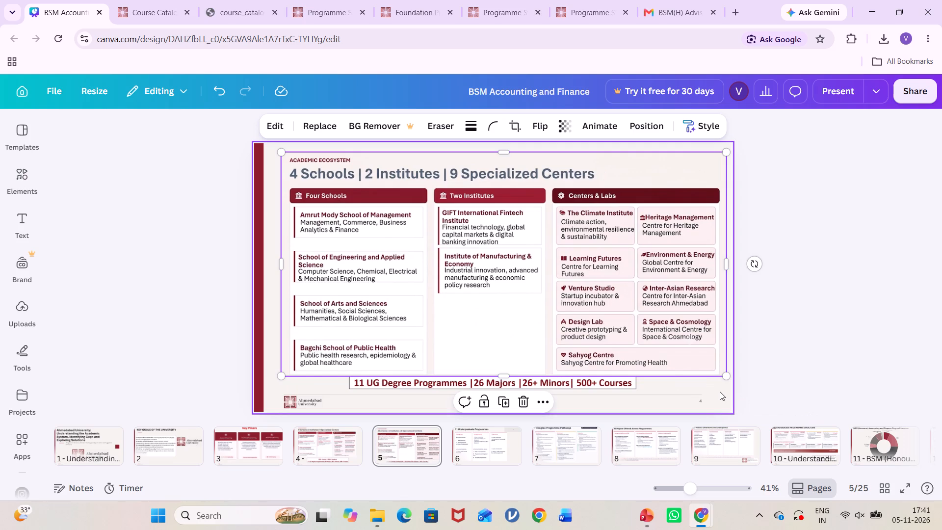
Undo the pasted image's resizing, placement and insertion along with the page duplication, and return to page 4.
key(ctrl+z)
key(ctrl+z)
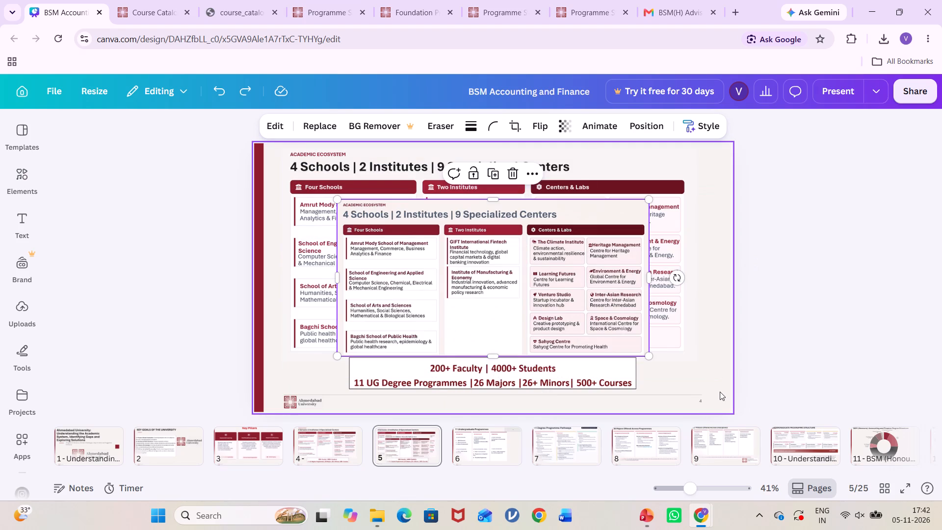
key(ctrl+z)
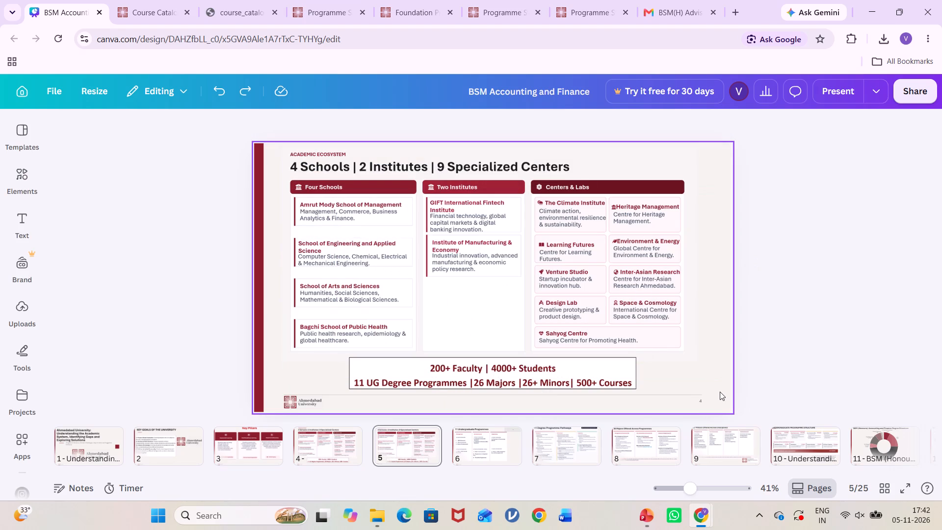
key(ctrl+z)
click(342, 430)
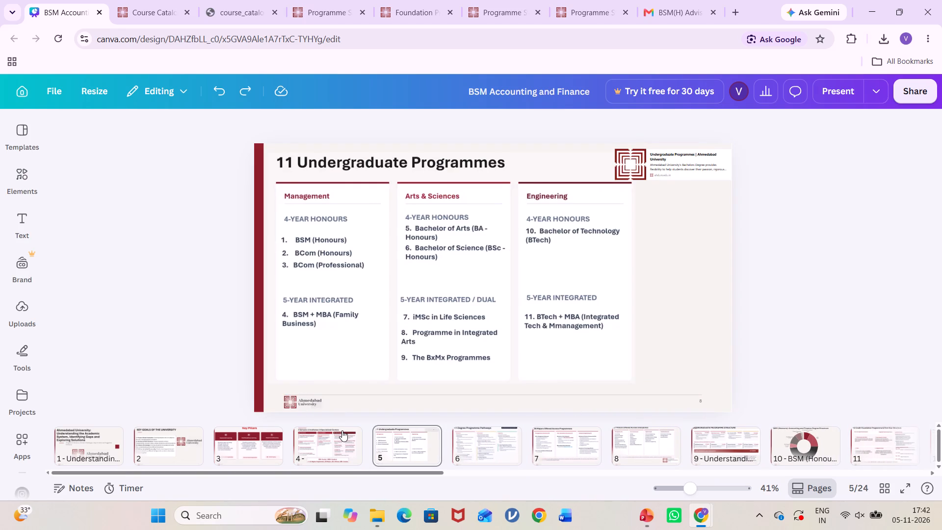
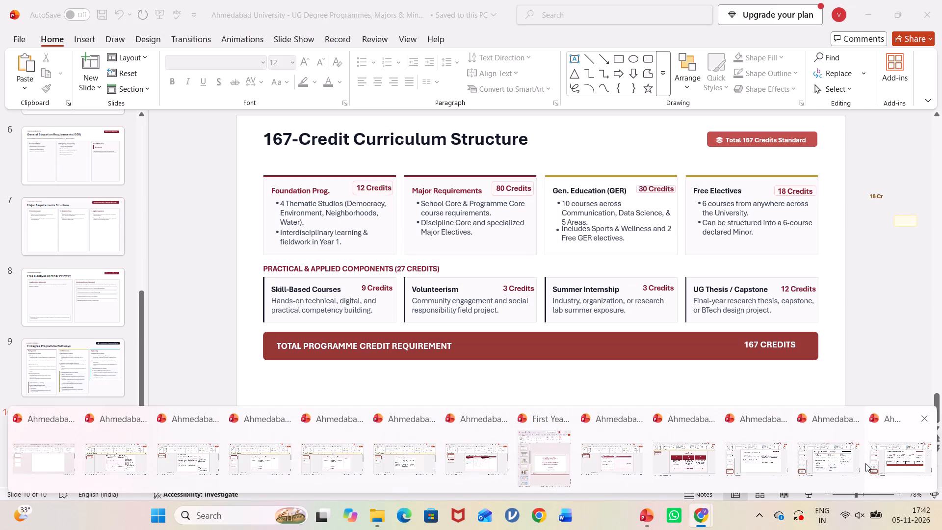
Switch to PowerPoint's "11 Degree Programme Pathways" slide and delete the full stops ending the BSM (Honours) and BCom (Honours) bullets.
click(842, 468)
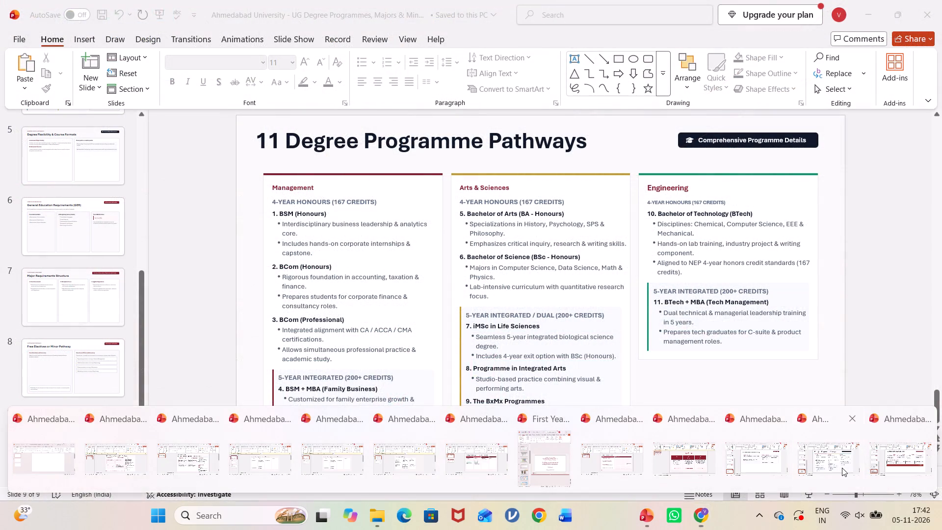
click(301, 231)
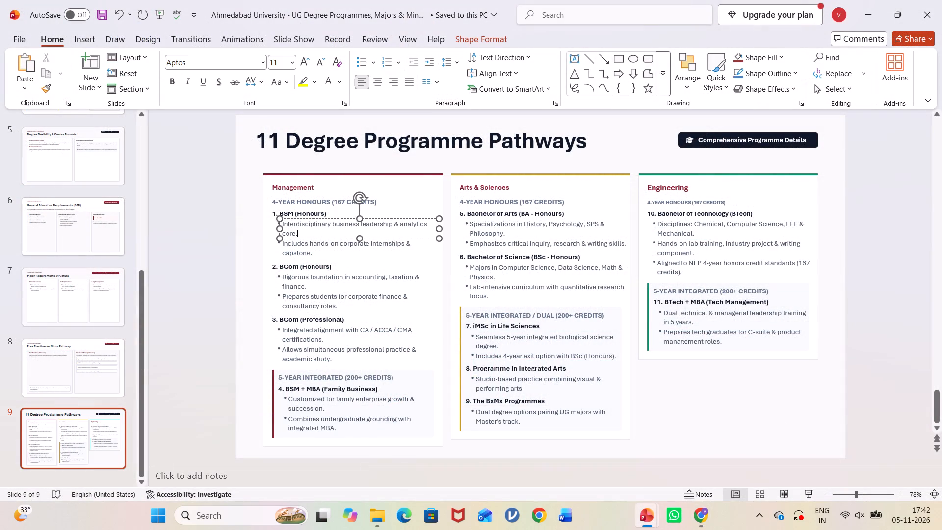
key(BackSpace)
click(319, 251)
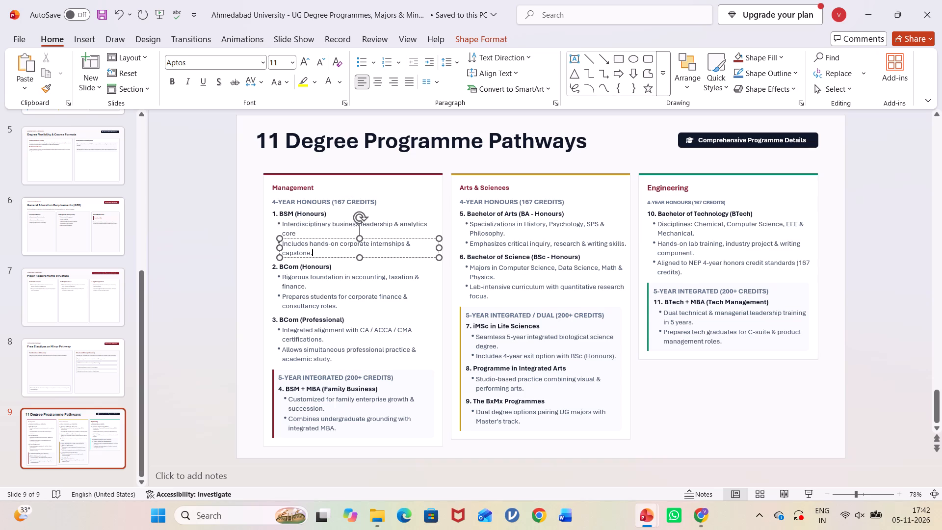
key(BackSpace)
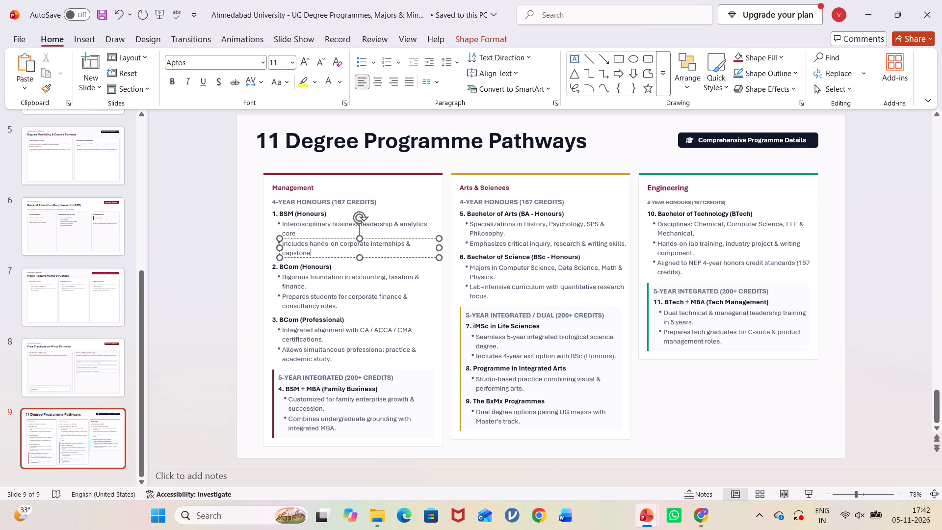
click(310, 291)
click(310, 286)
key(BackSpace)
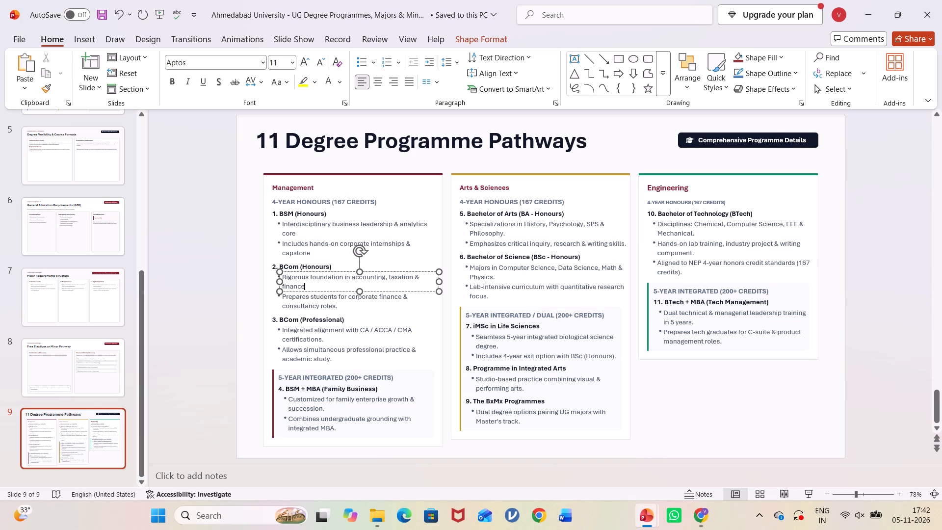
click(338, 306)
key(BackSpace)
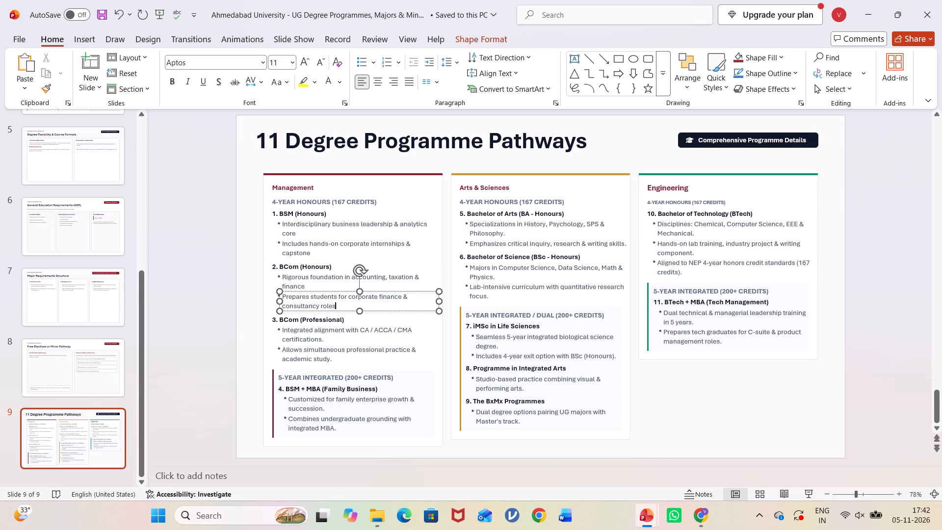
Delete the full stops ending the BCom (Professional) and BSM + MBA (Family Business) bullets in the Management column.
click(325, 344)
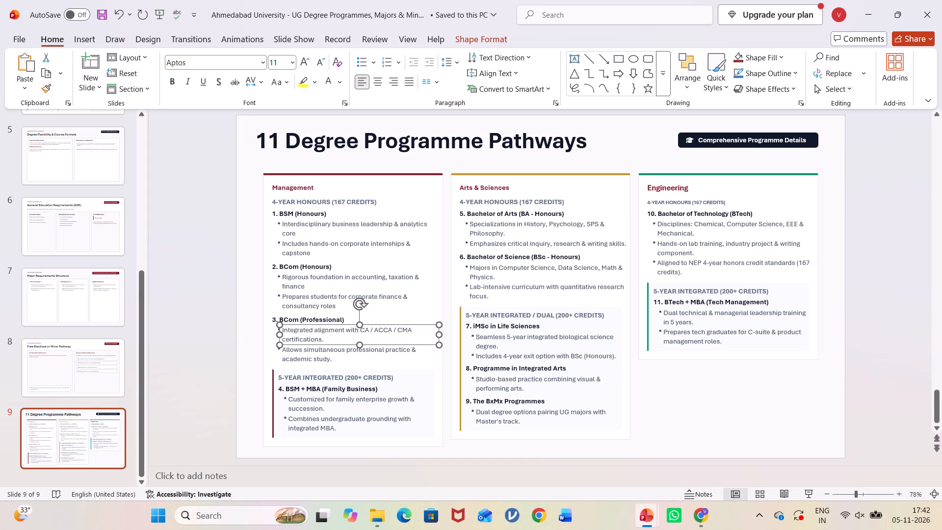
click(326, 340)
key(BackSpace)
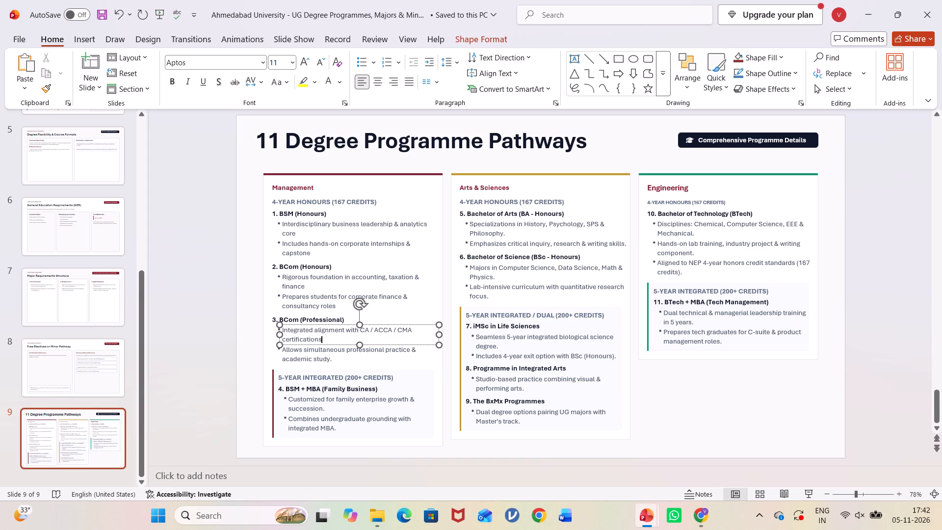
click(336, 359)
key(BackSpace)
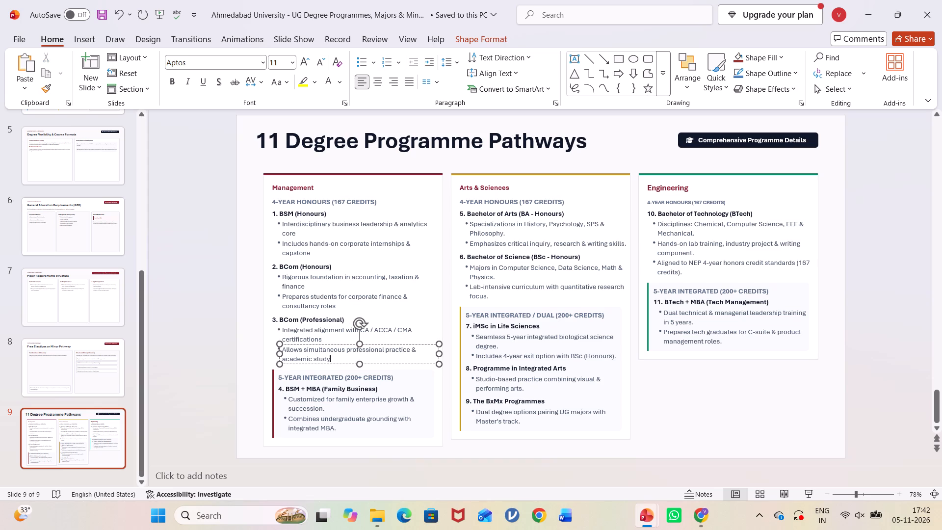
click(326, 413)
click(327, 409)
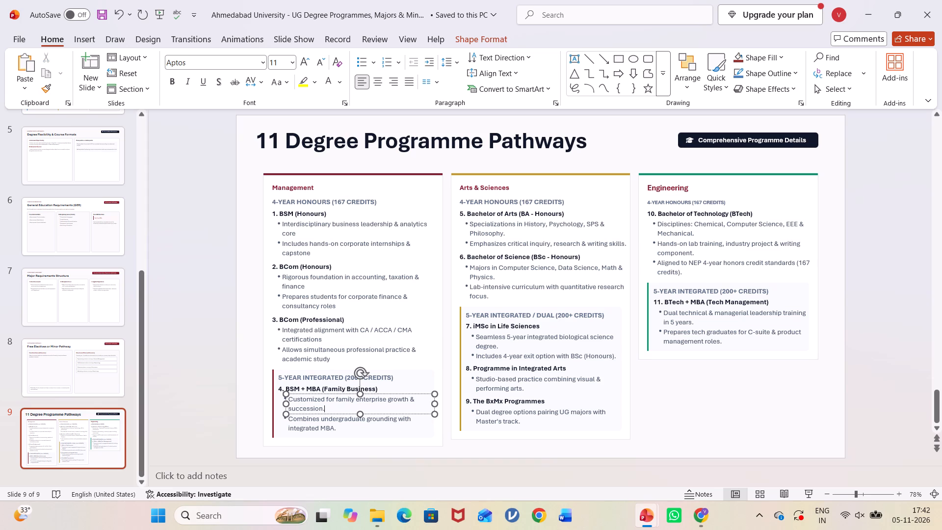
key(BackSpace)
click(343, 429)
key(BackSpace)
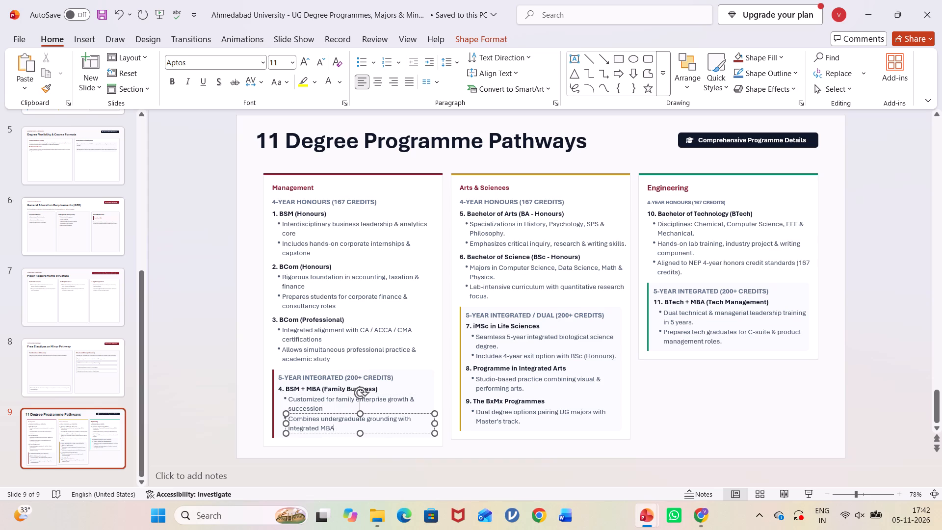
Delete the full stops ending the Bachelor of Arts and Bachelor of Science bullets in the Arts & Sciences column.
click(509, 228)
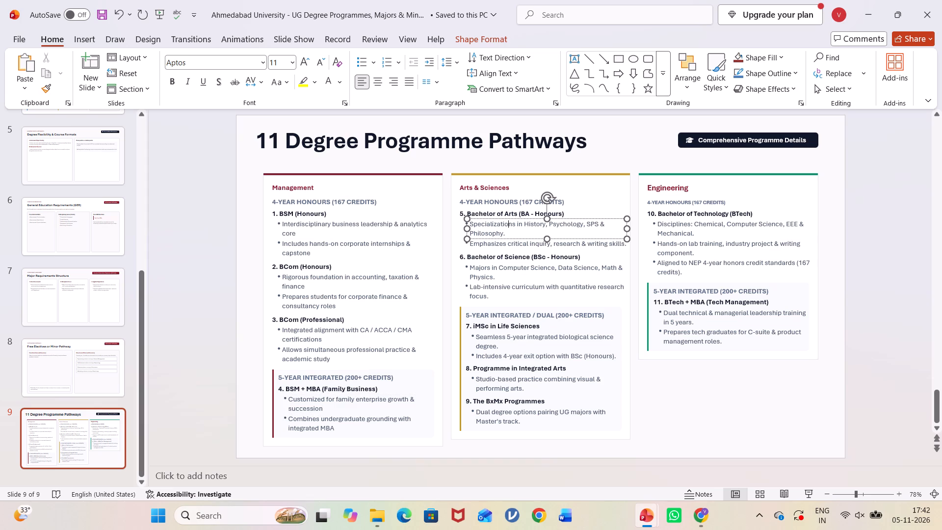
click(509, 233)
key(BackSpace)
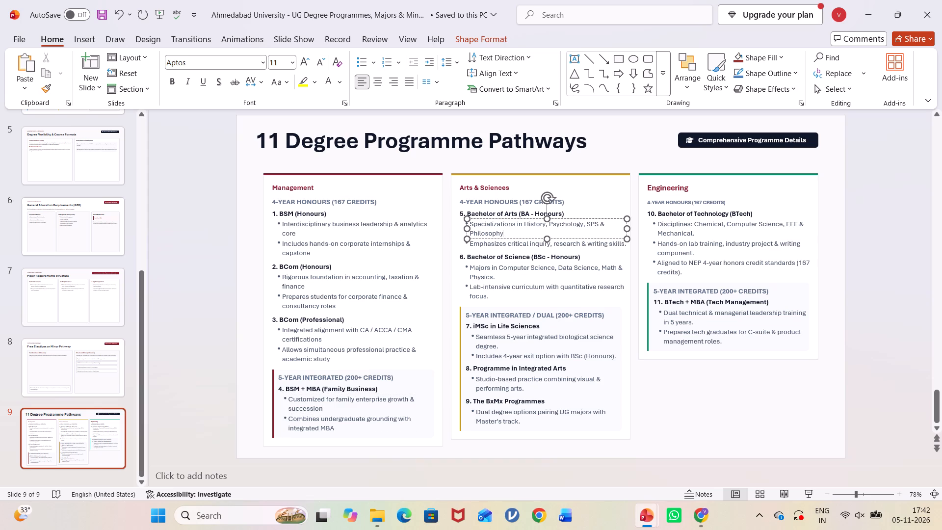
click(626, 246)
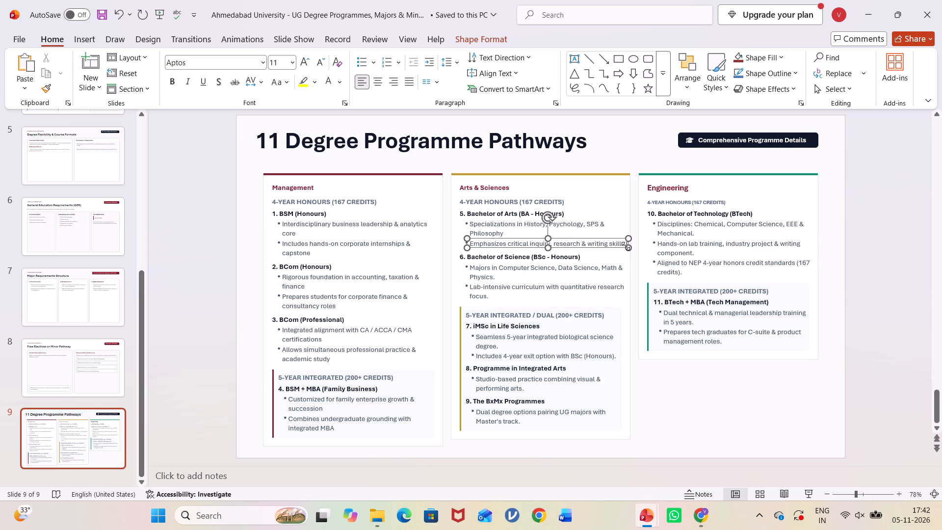
key(BackSpace)
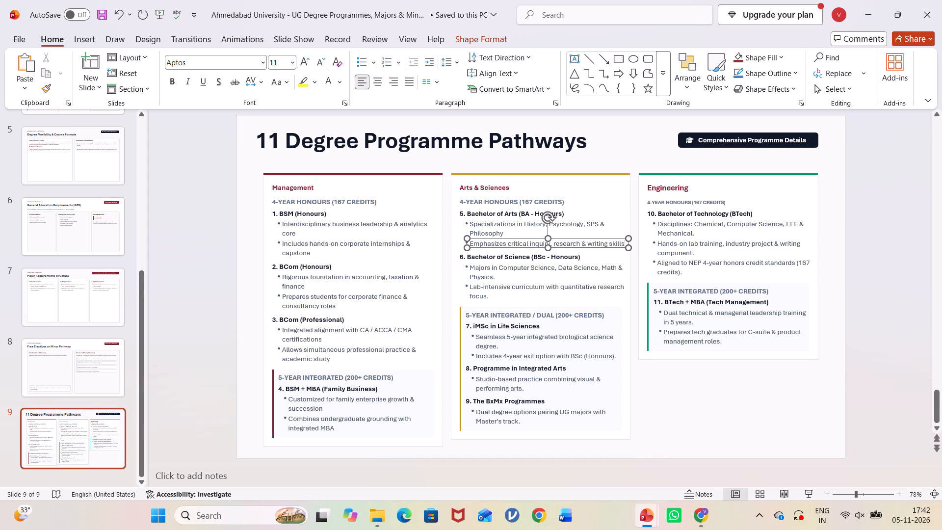
click(495, 279)
key(BackSpace)
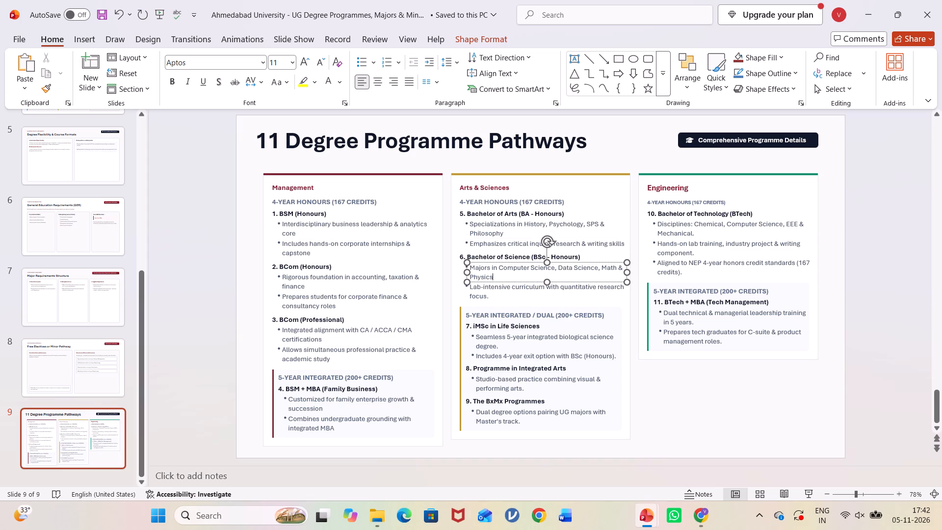
click(492, 295)
key(BackSpace)
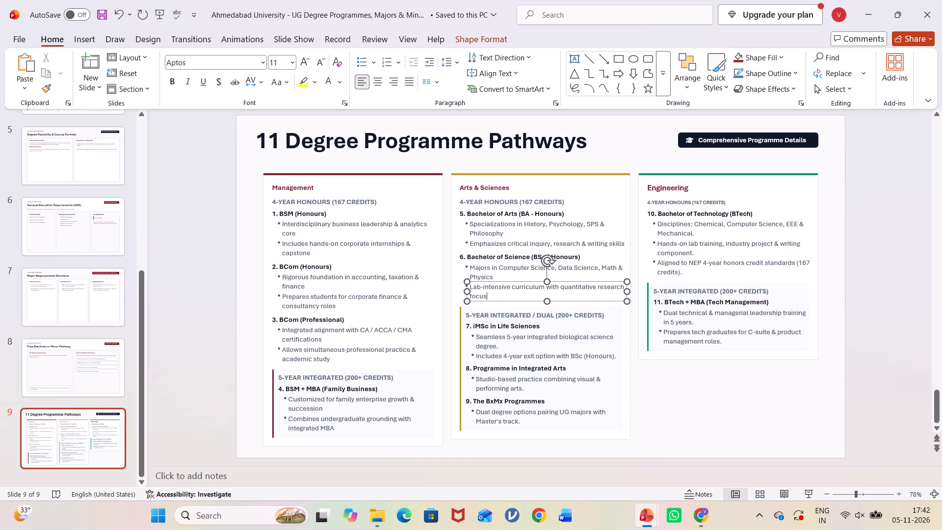
Delete the full stops ending the iMSc in Life Sciences, Programme in Integrated Arts and BxMx Programmes bullets.
click(498, 345)
key(BackSpace)
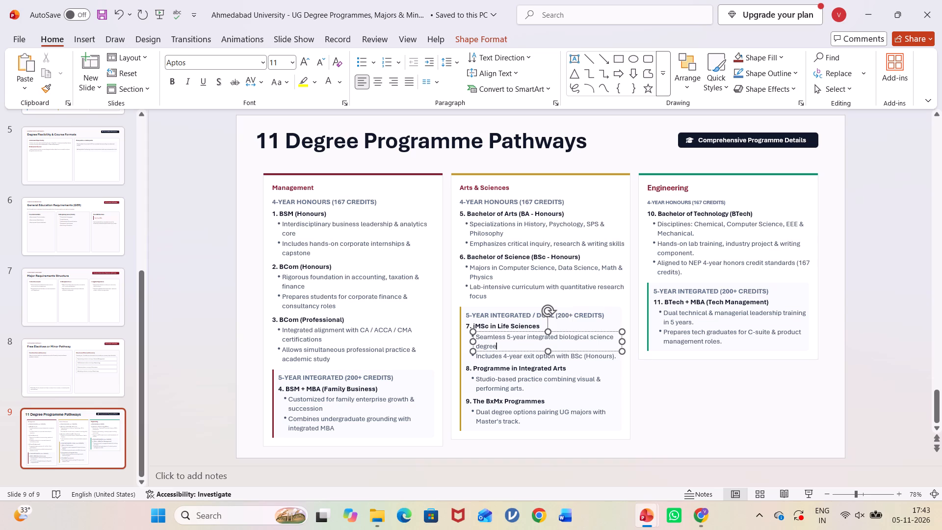
click(617, 357)
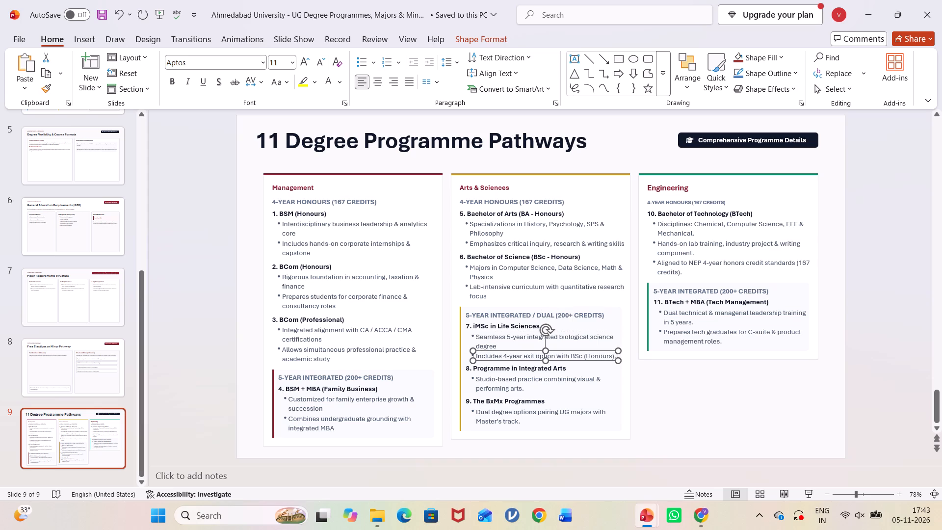
click(614, 353)
key(Right)
key(BackSpace)
click(523, 390)
key(BackSpace)
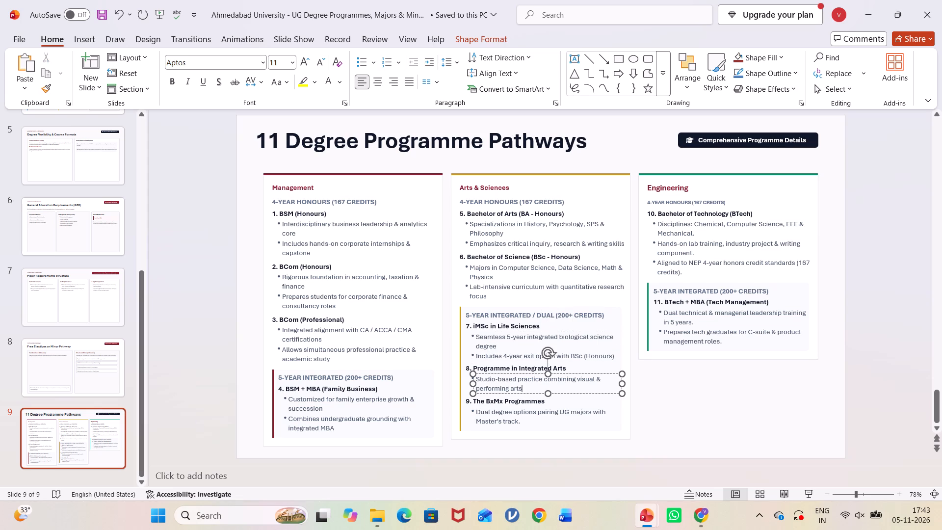
click(522, 421)
key(BackSpace)
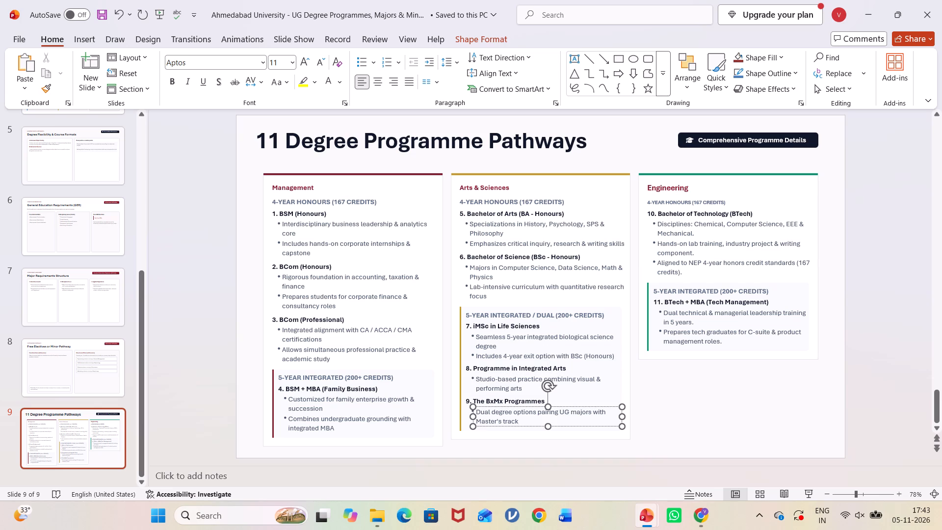
Delete the full stops ending the Bachelor of Technology and BTech + MBA (Tech Management) bullets in the Engineering column.
click(698, 234)
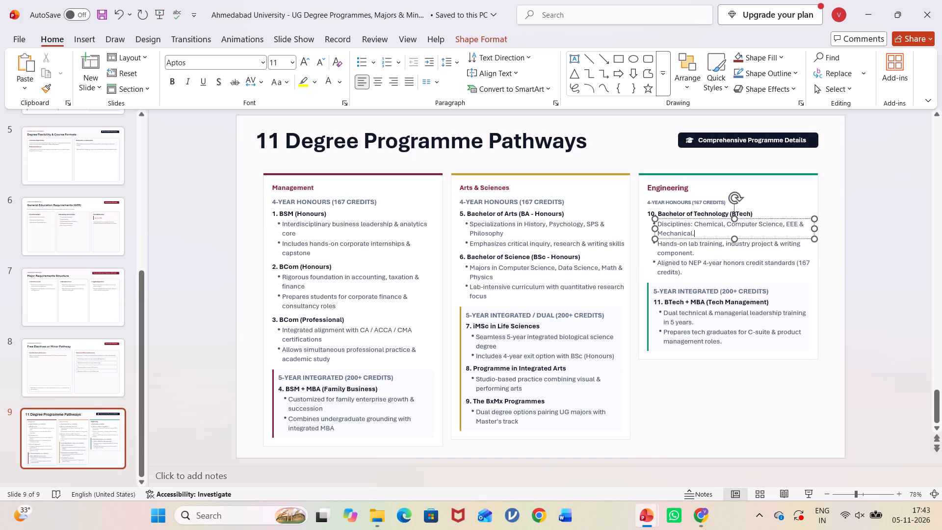
key(BackSpace)
click(695, 253)
key(BackSpace)
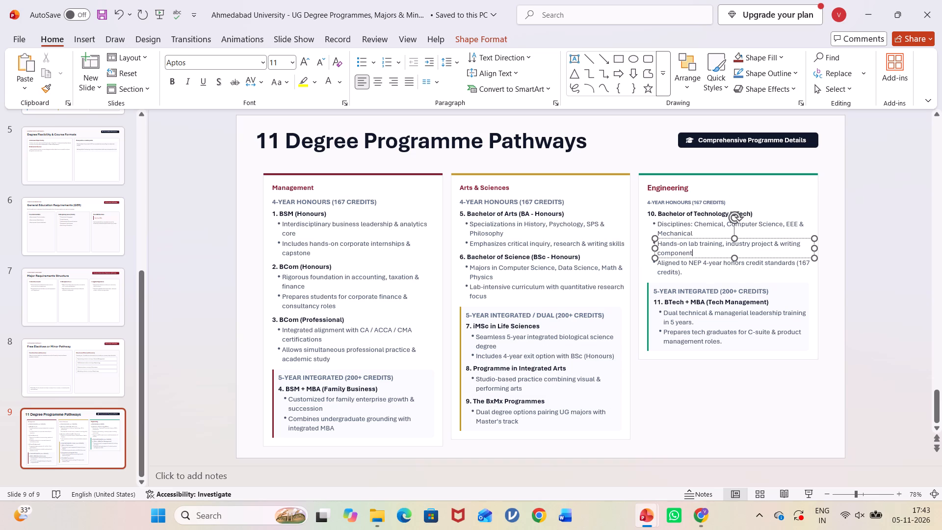
click(688, 269)
key(BackSpace)
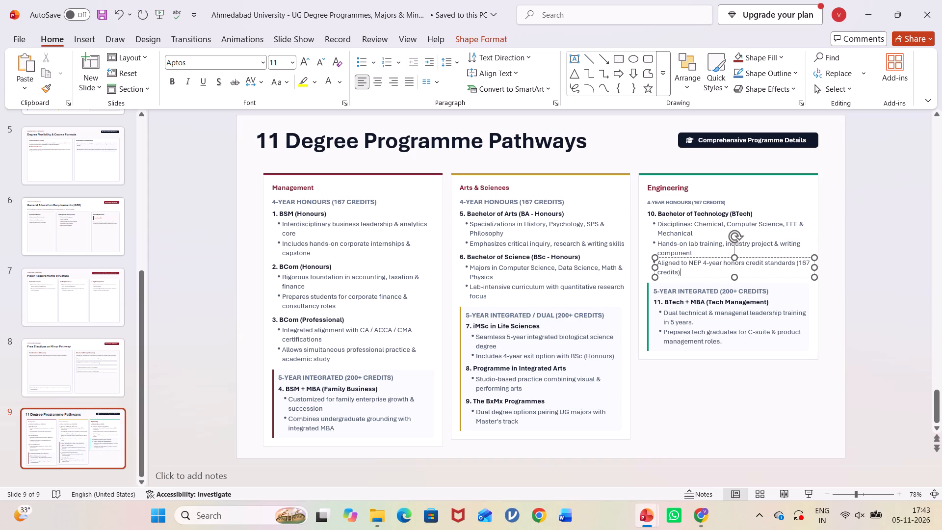
click(726, 344)
key(BackSpace)
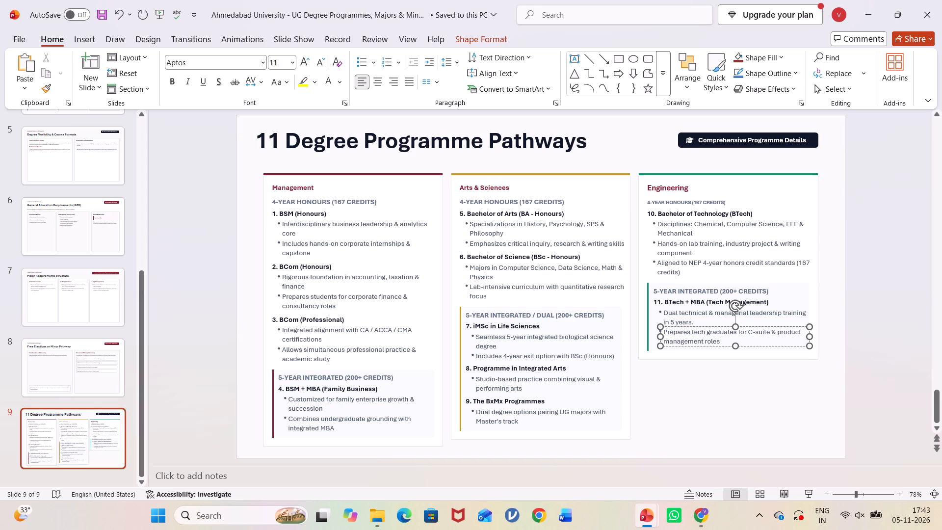
click(703, 320)
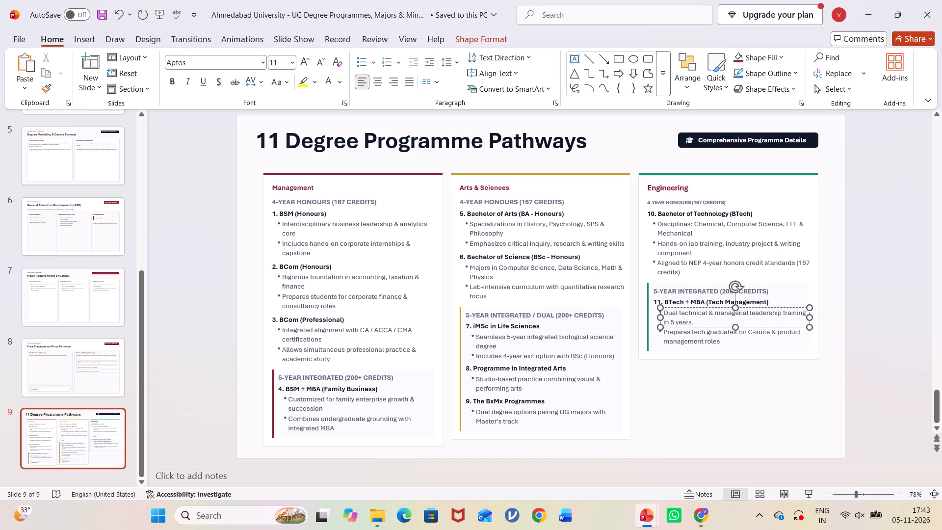
key(BackSpace)
Show the "11 Degree Programme Pathways" slide full screen, capture a screenshot of its title and all three columns, and exit the slide show.
click(808, 500)
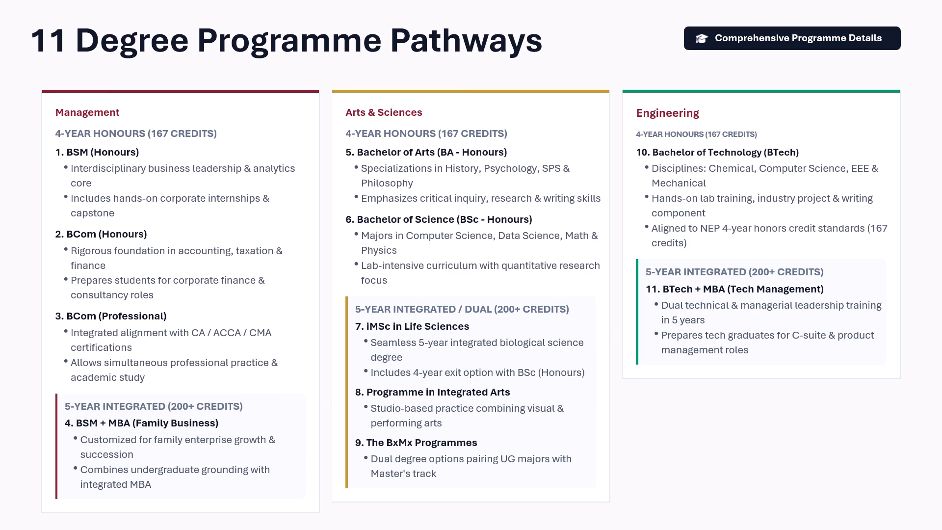
key(Print)
click(16, 1)
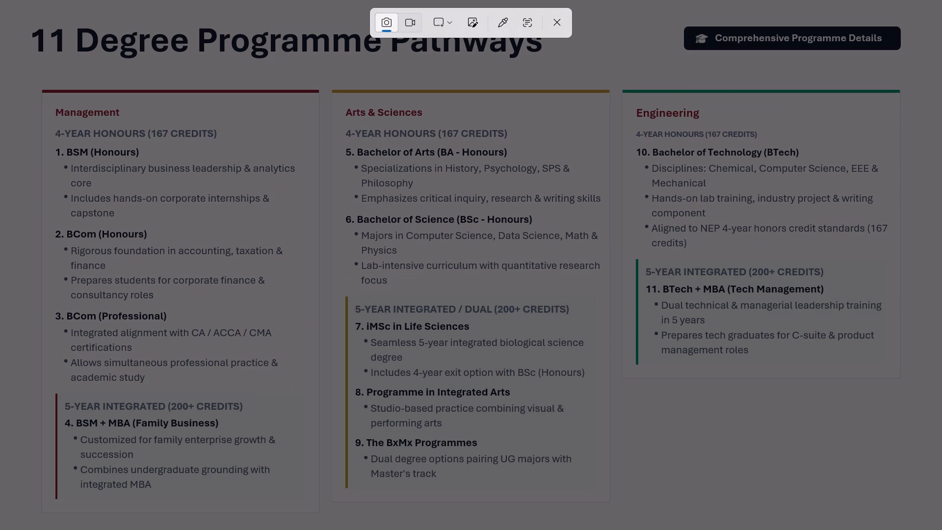
drag(17, 12, 788, 502)
scroll(348, 280, up, 1)
scroll(723, 472, right, 1)
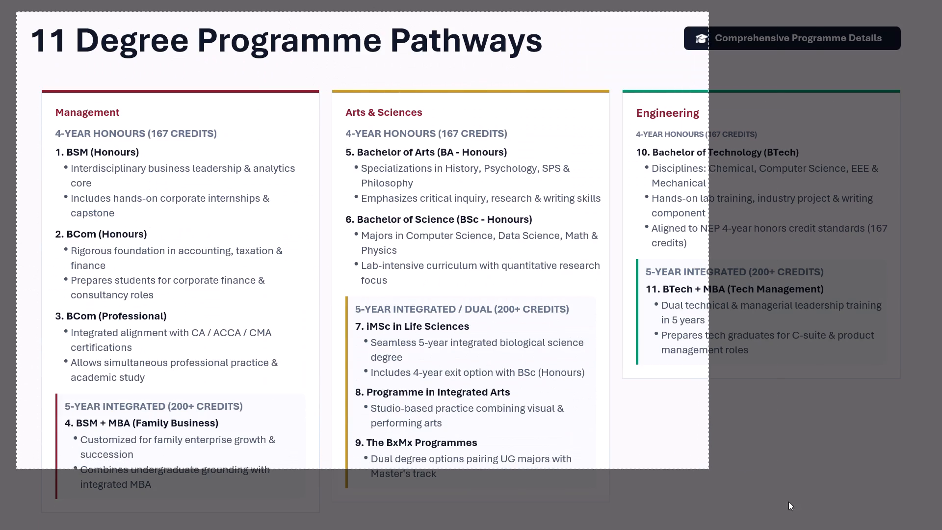
scroll(788, 502, right, 1)
drag(788, 502, 921, 522)
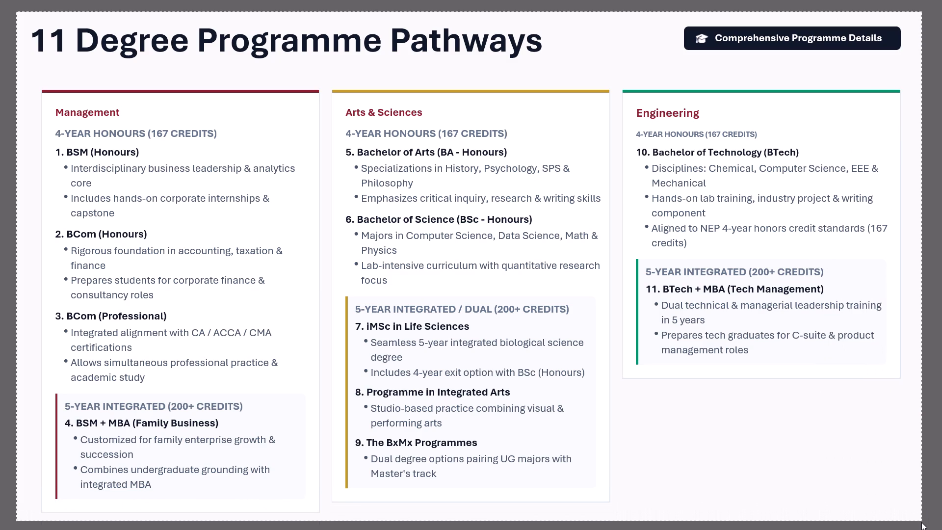
drag(921, 522, 922, 518)
key(Escape)
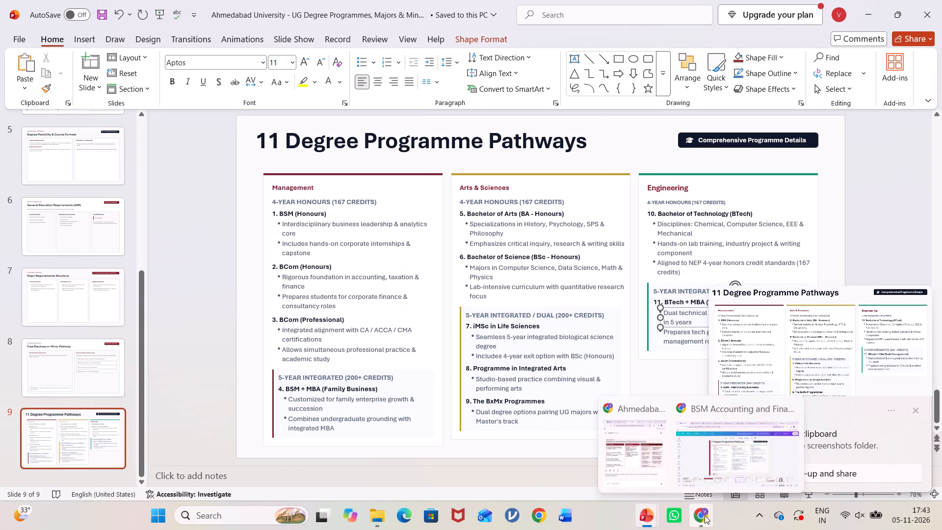
Switch to the BSM Accounting and Finance deck in Canva and replace page 6's old "11 Degree Programme Pathways" image with the copied screenshot.
click(728, 463)
click(547, 321)
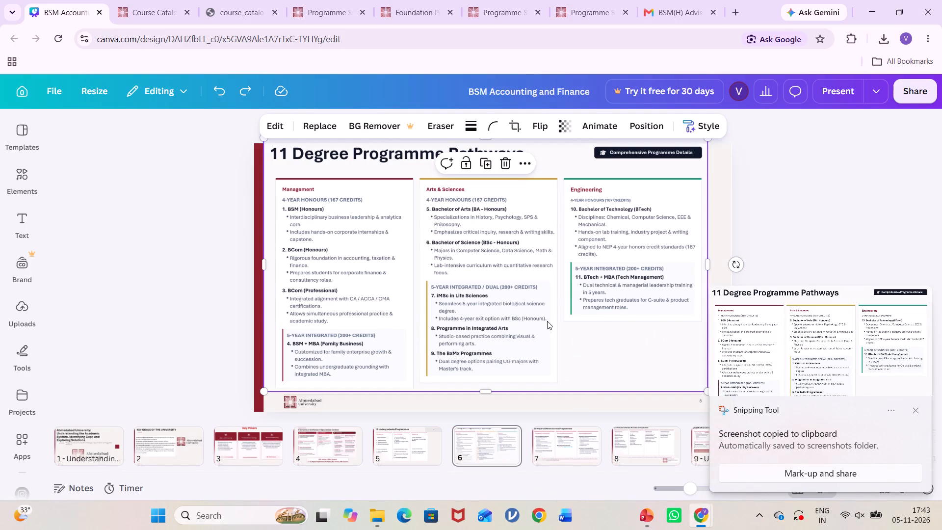
right_click(547, 321)
click(499, 165)
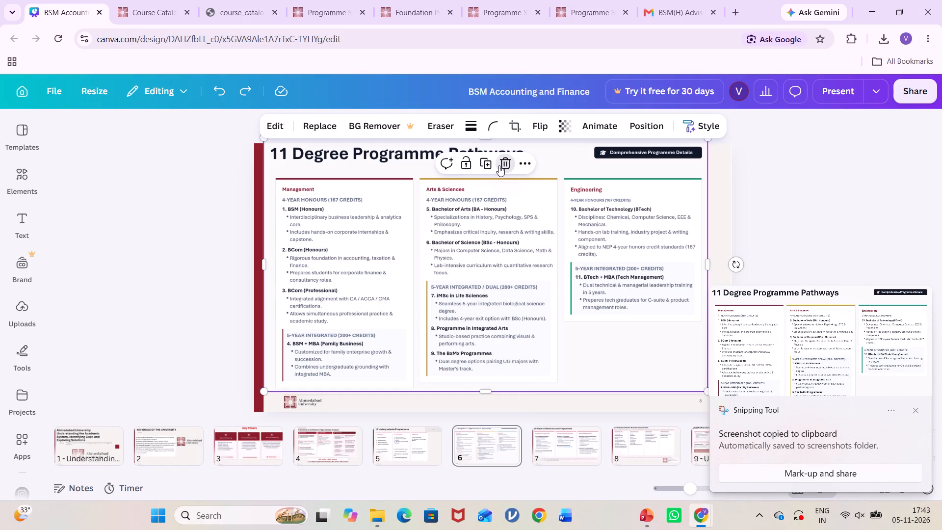
click(499, 165)
key(ctrl+v)
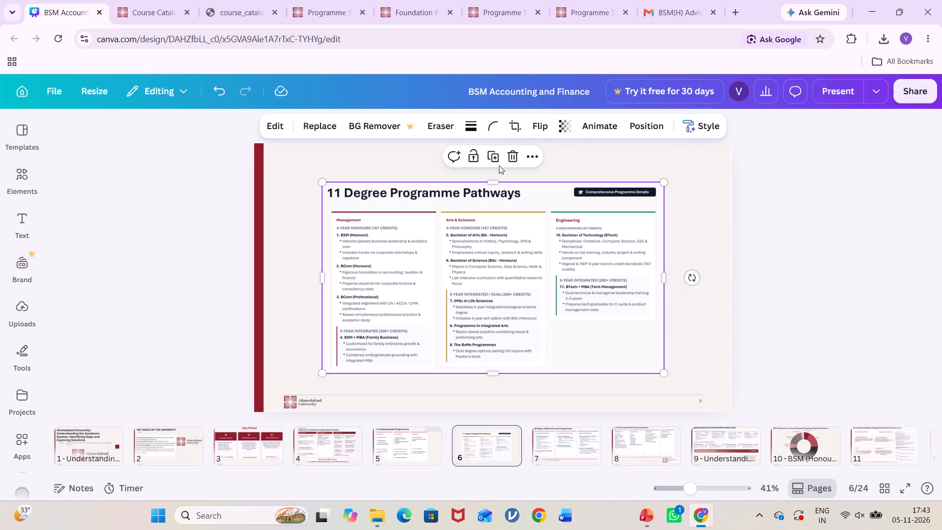
Align the pasted pathways image with the page's top and the maroon band, and enlarge it proportionally to reach the page's right edge.
drag(415, 281, 404, 267)
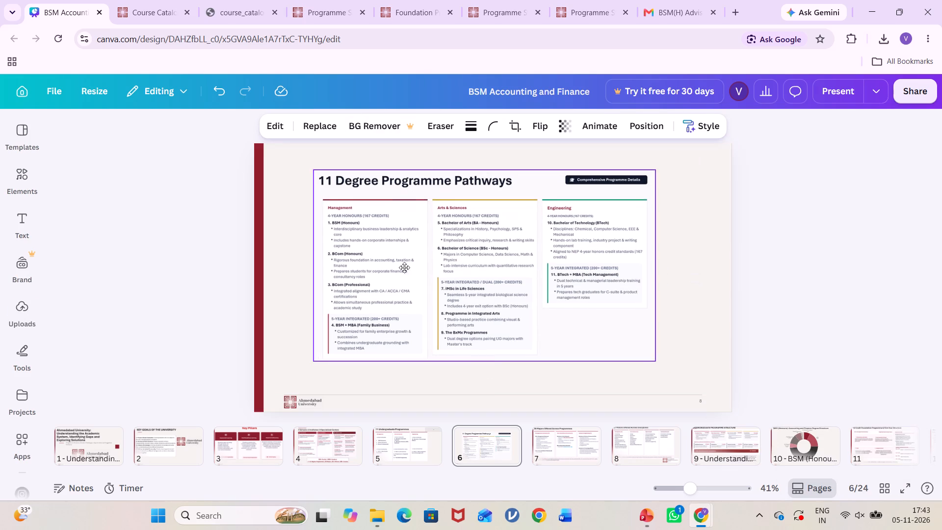
drag(404, 267, 361, 245)
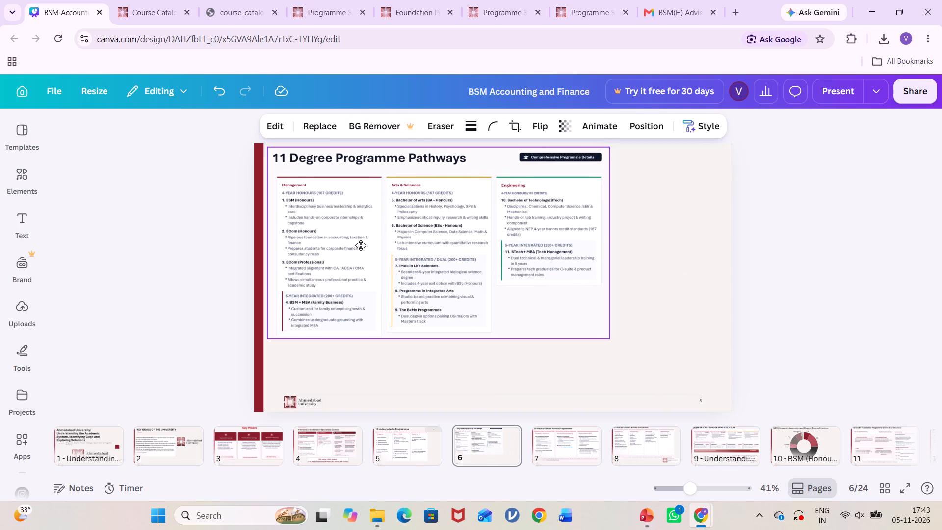
drag(361, 245, 359, 244)
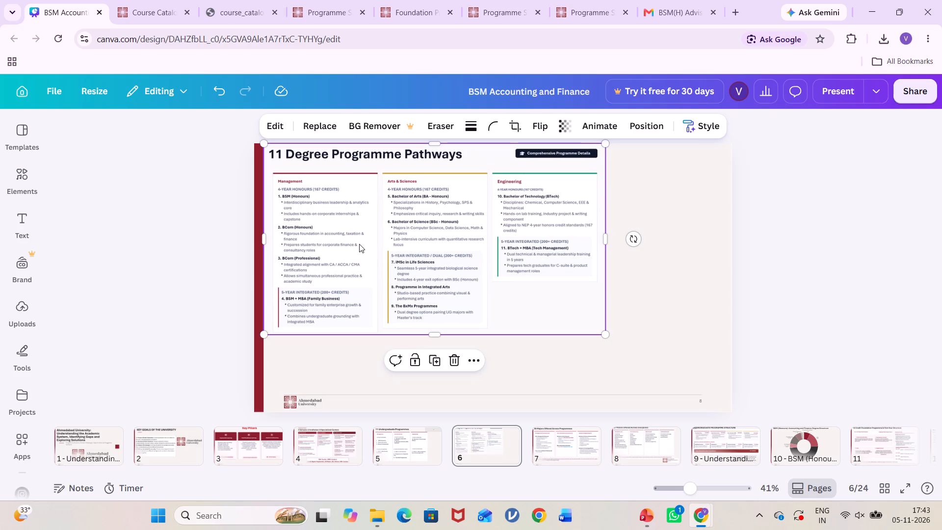
drag(604, 337, 715, 362)
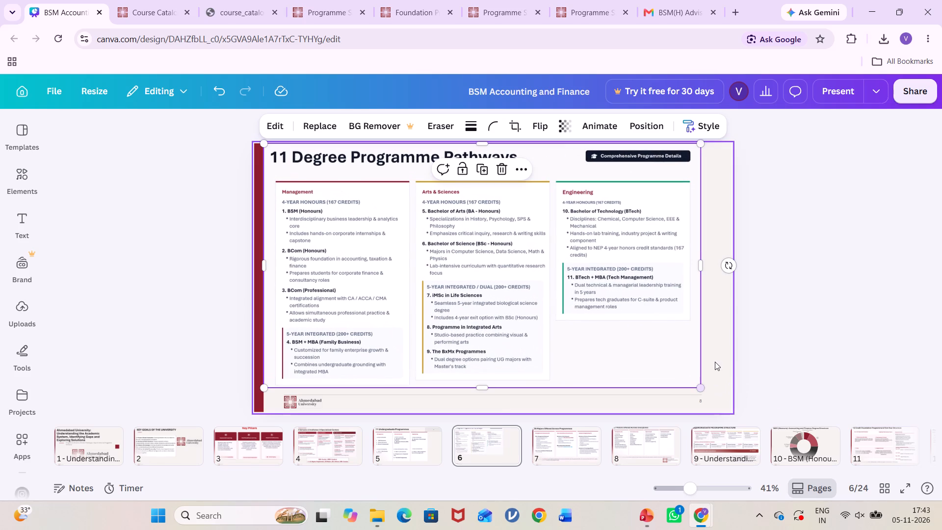
drag(701, 389, 722, 389)
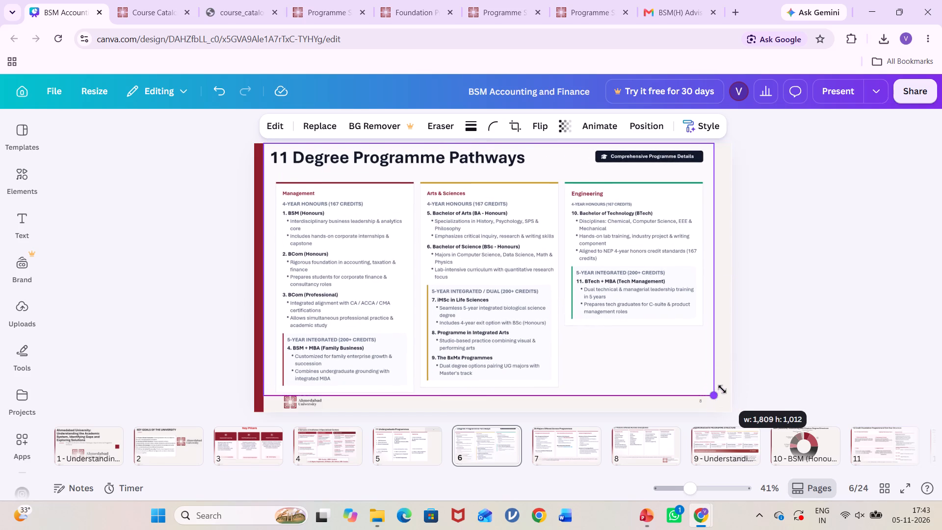
drag(722, 389, 730, 385)
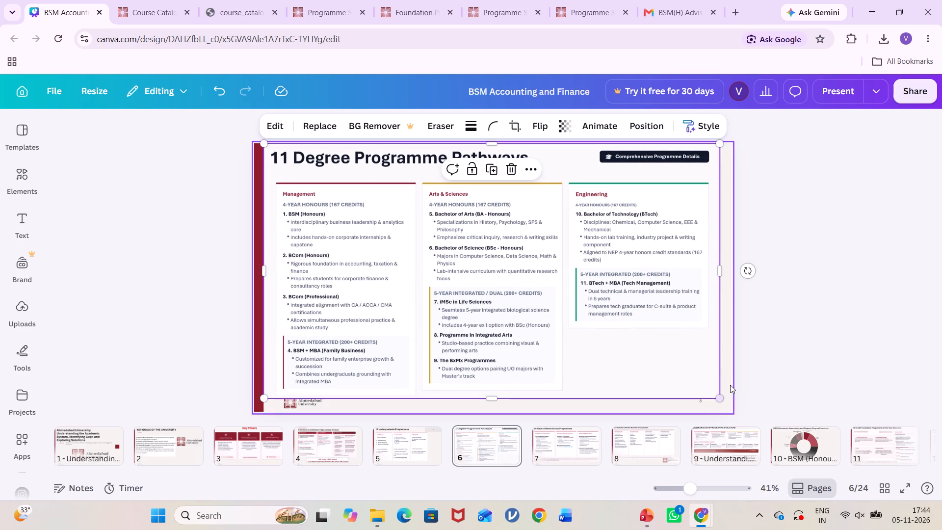
click(710, 370)
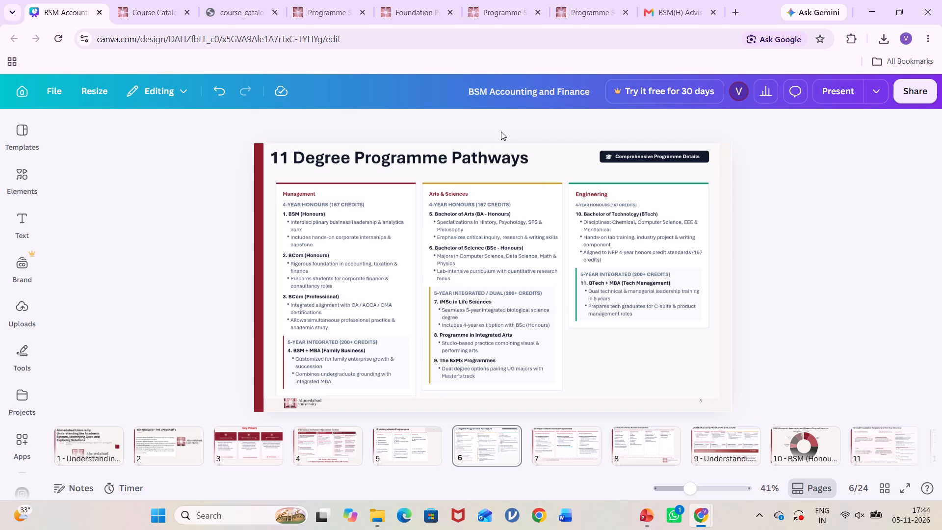
click(503, 145)
drag(494, 145, 494, 148)
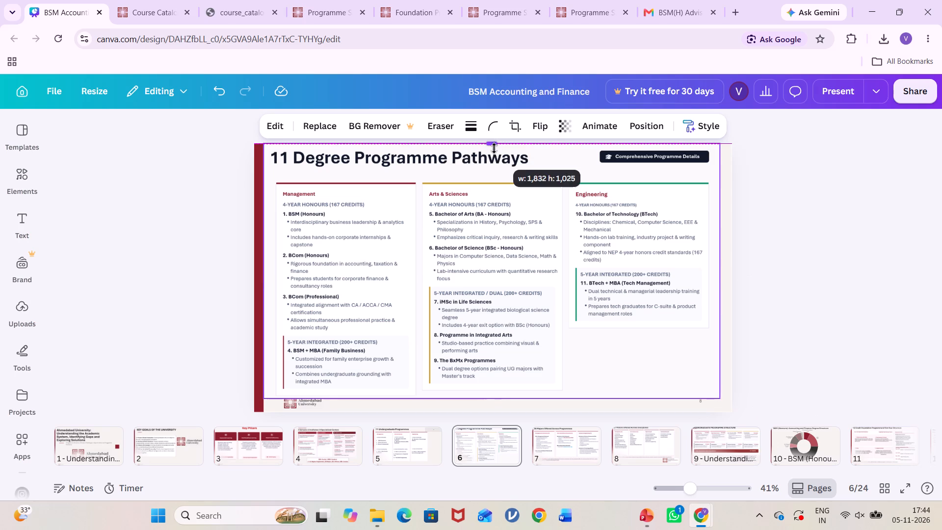
drag(494, 148, 494, 149)
click(562, 208)
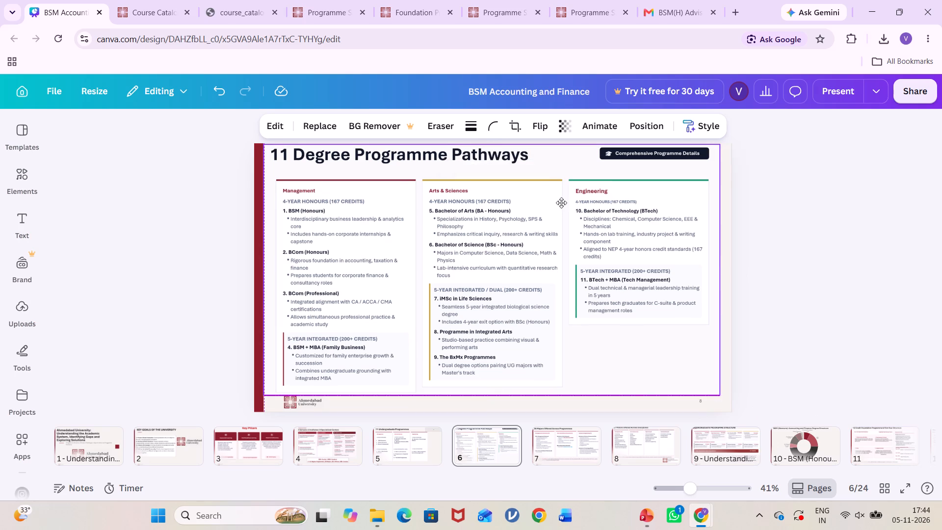
drag(720, 398, 733, 401)
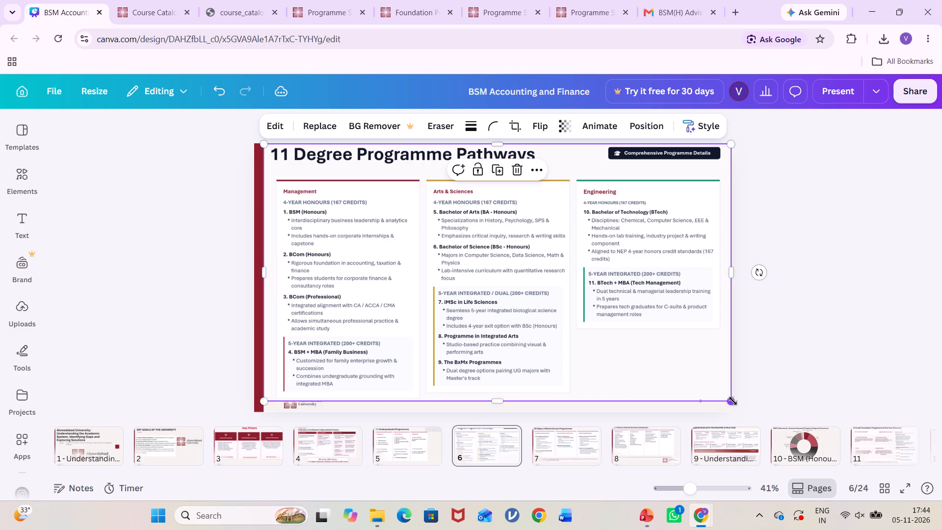
click(717, 406)
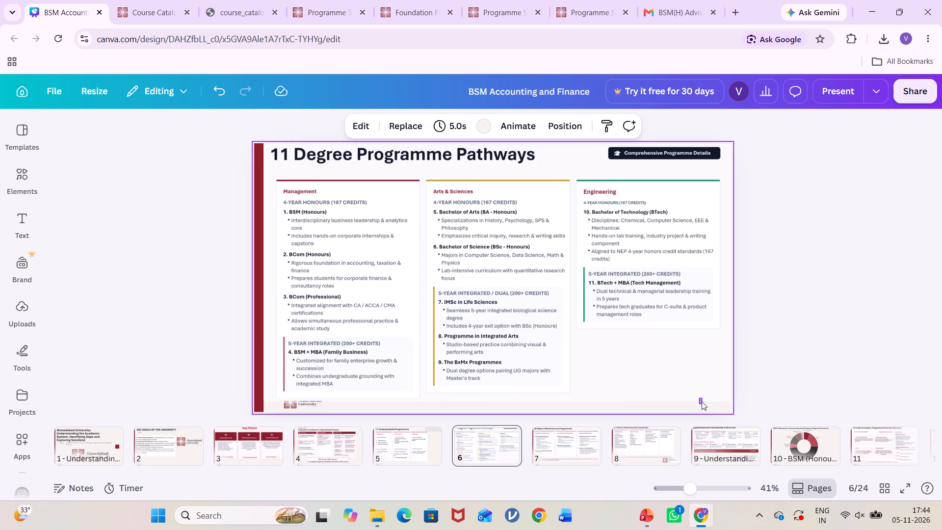
Widen the page number's text box in the footer of page 6 and shift it slightly down, clear of the pathways image.
click(702, 401)
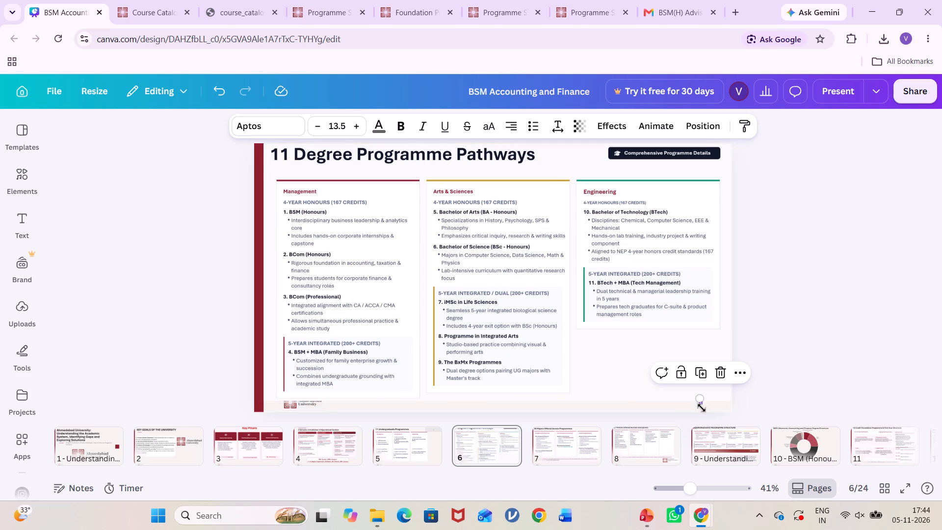
click(704, 406)
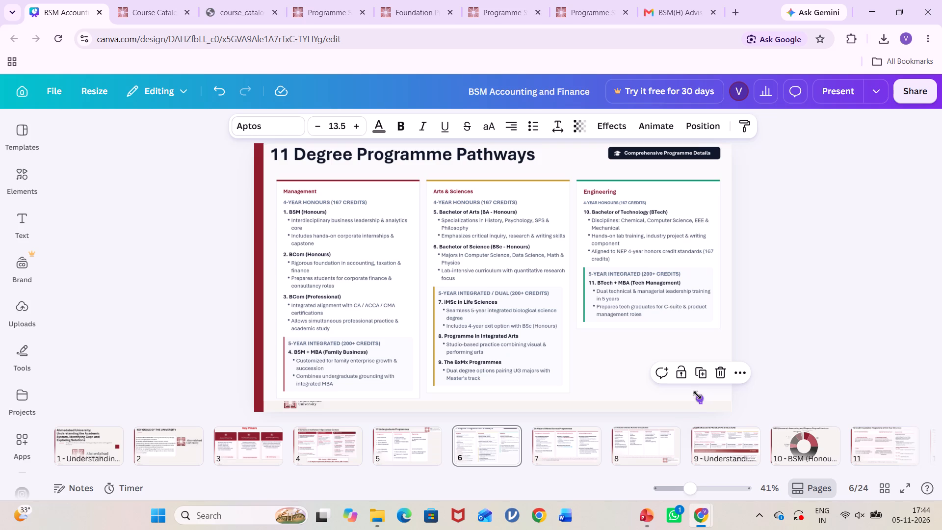
click(697, 395)
click(703, 403)
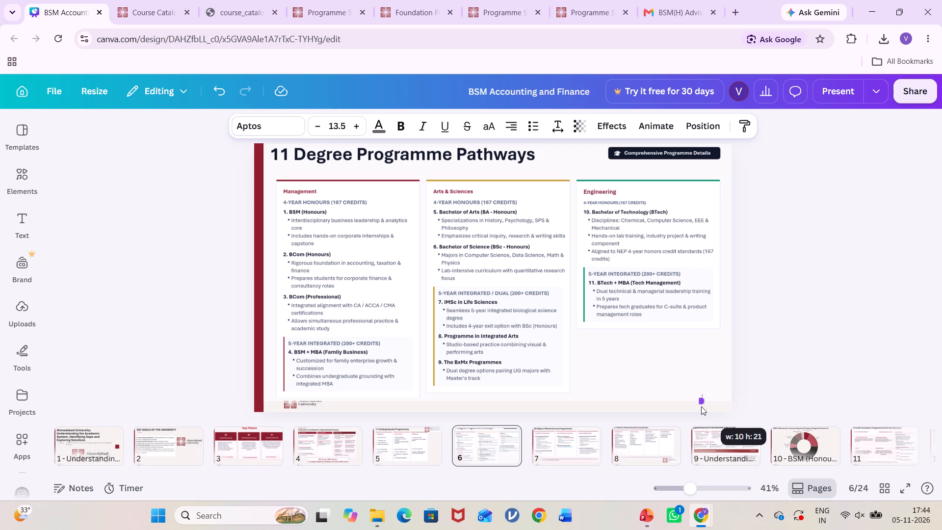
drag(702, 403, 708, 403)
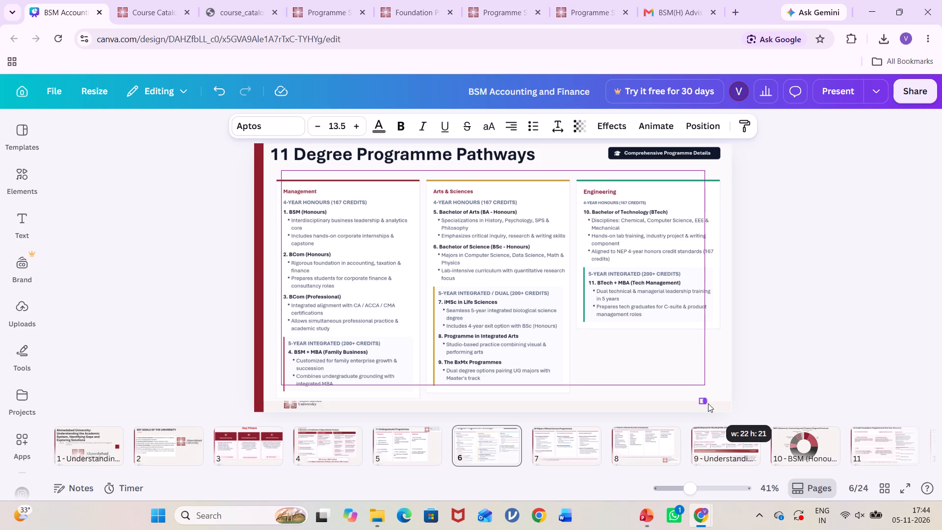
drag(708, 403, 712, 405)
double_click(707, 401)
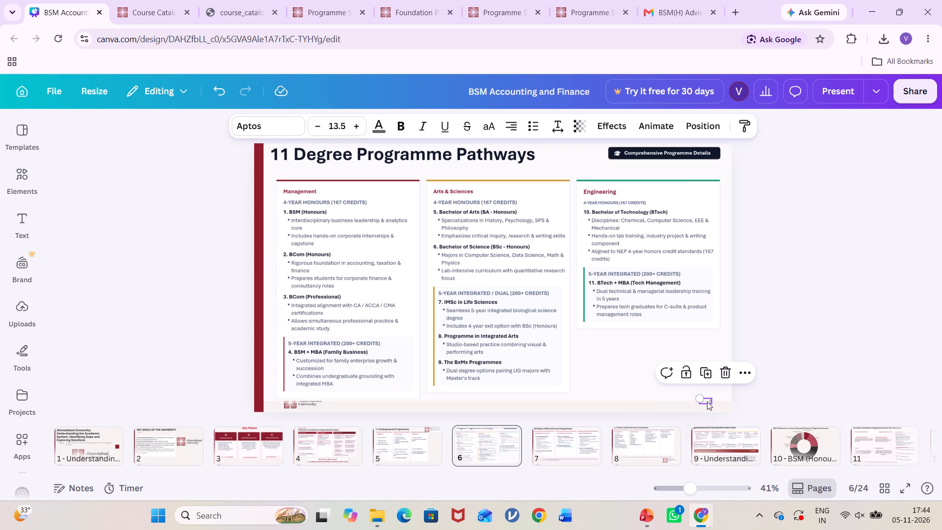
click(707, 405)
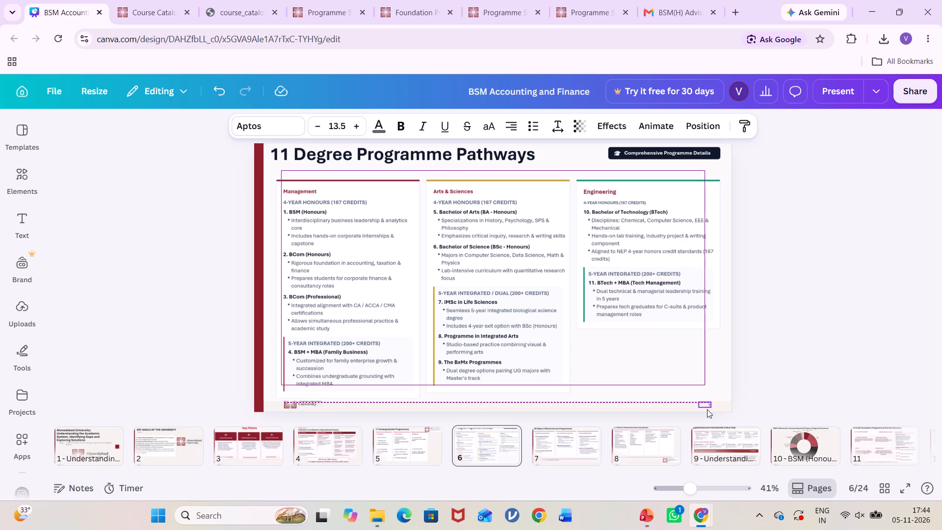
click(783, 404)
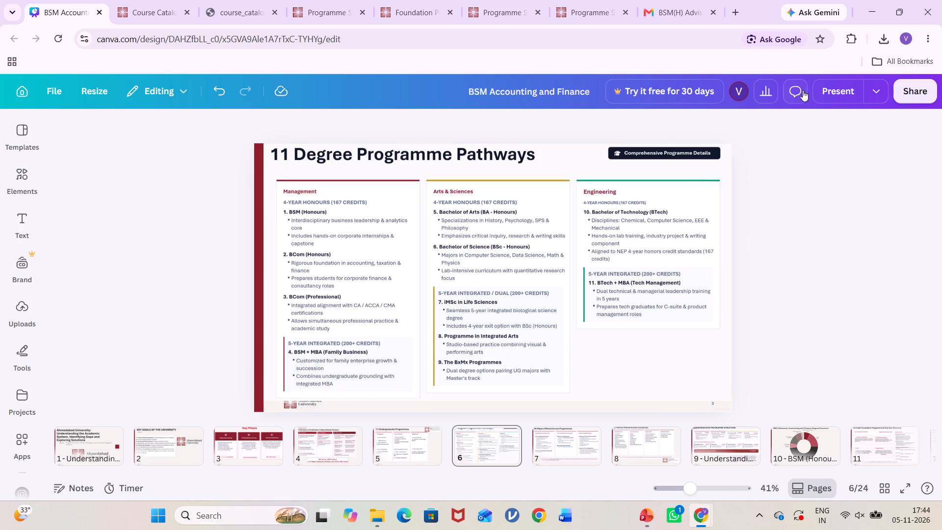
Present the deck full screen from page 6, check the pathways page and the one following it, and exit the presentation.
click(838, 94)
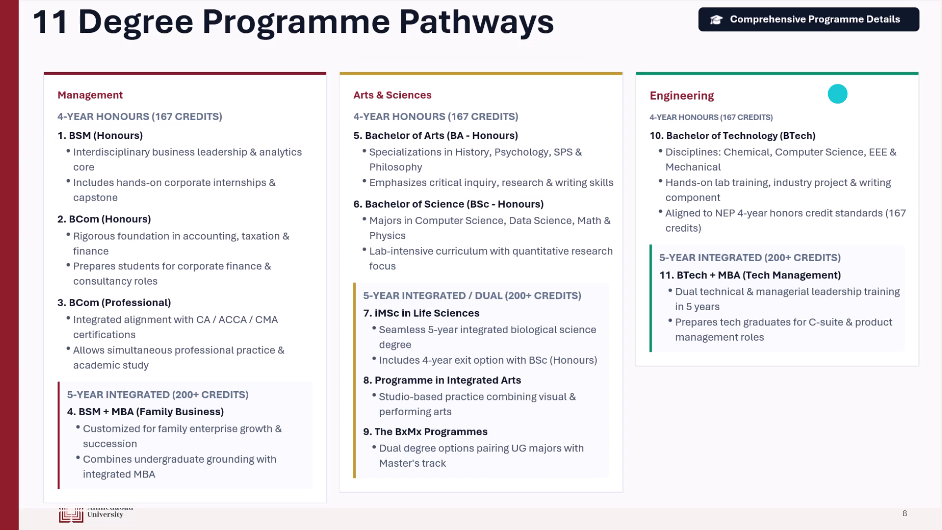
drag(838, 94, 937, 79)
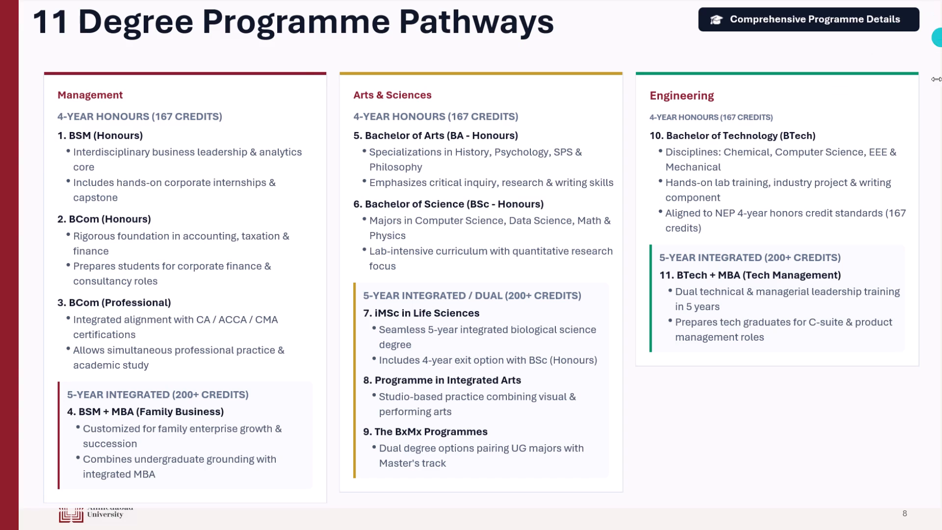
drag(937, 79, 762, 257)
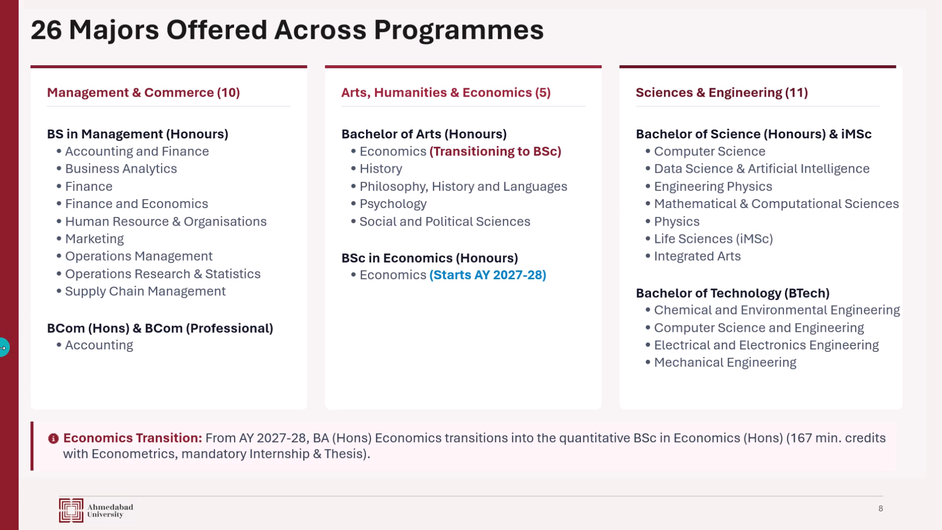
key(Left)
click(0, 348)
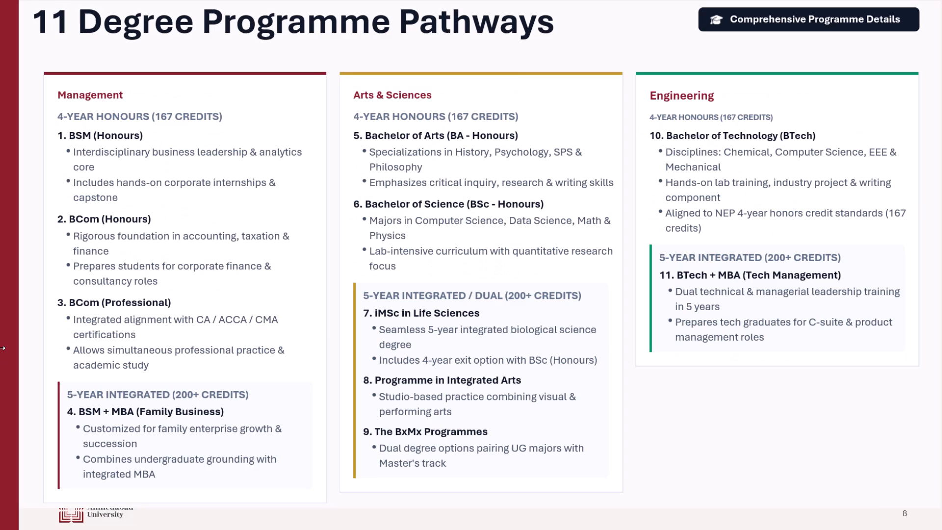
key(Right)
key(Escape)
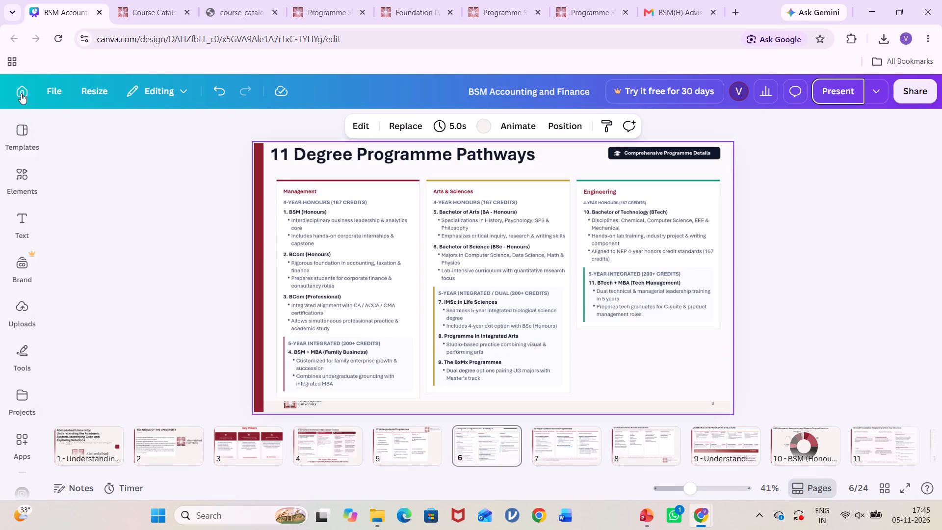
Search Google in a new tab for "what is c suite", read the definition, and close the tab.
click(737, 15)
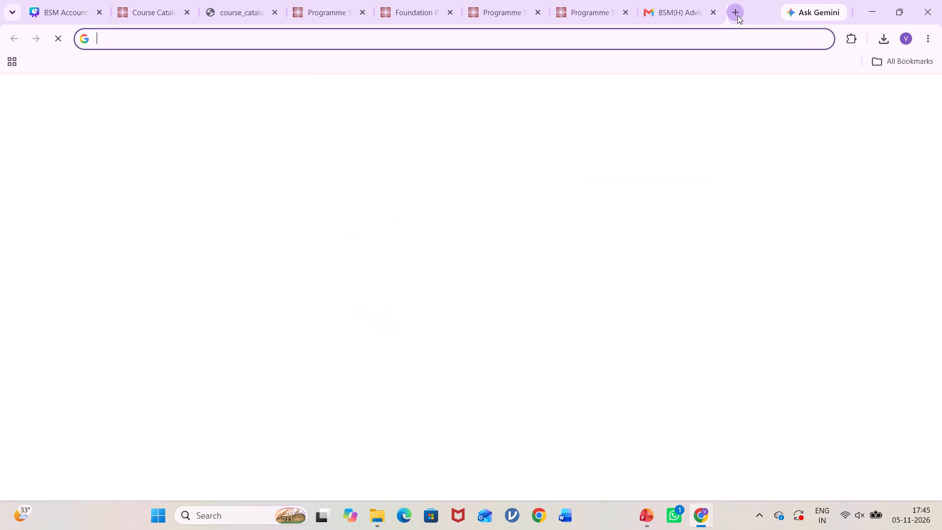
click(467, 257)
text(whta)
key(BackSpace)
key(BackSpace)
text(ar)
key(BackSpace)
text(ts c su)
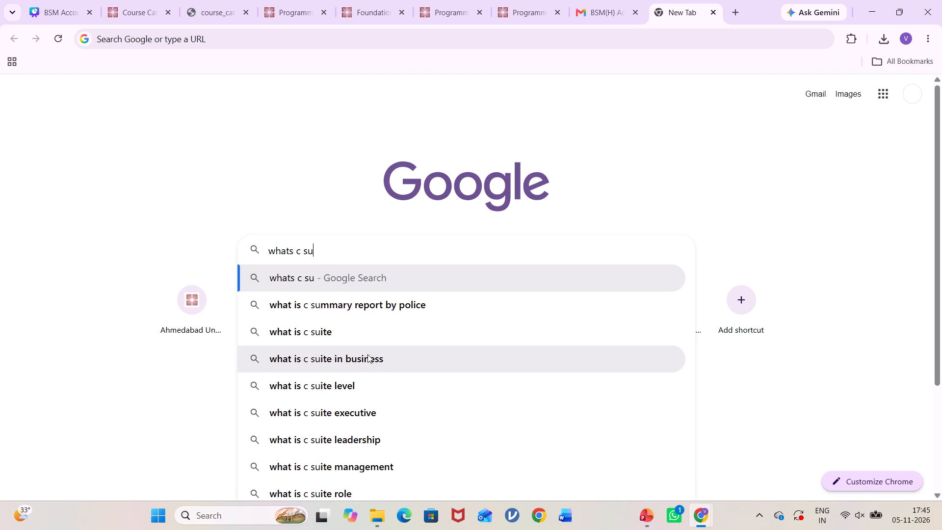
click(384, 337)
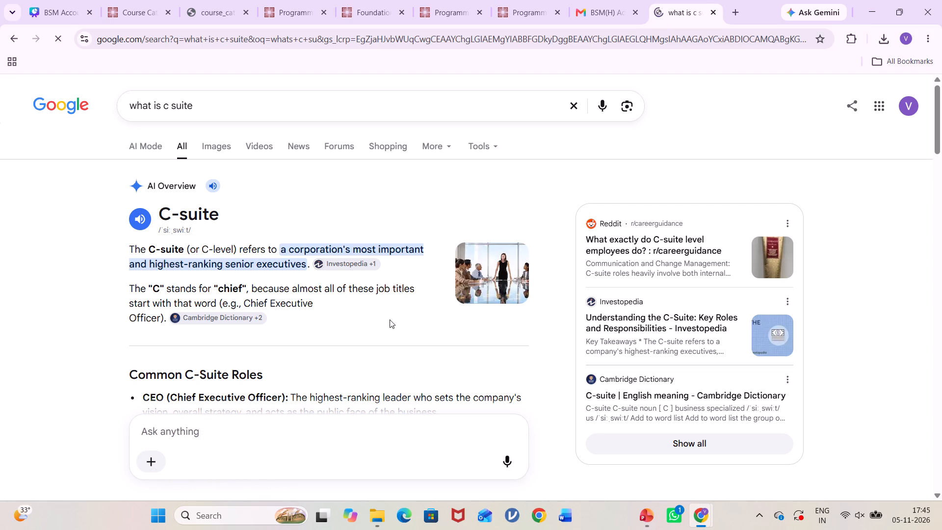
click(715, 9)
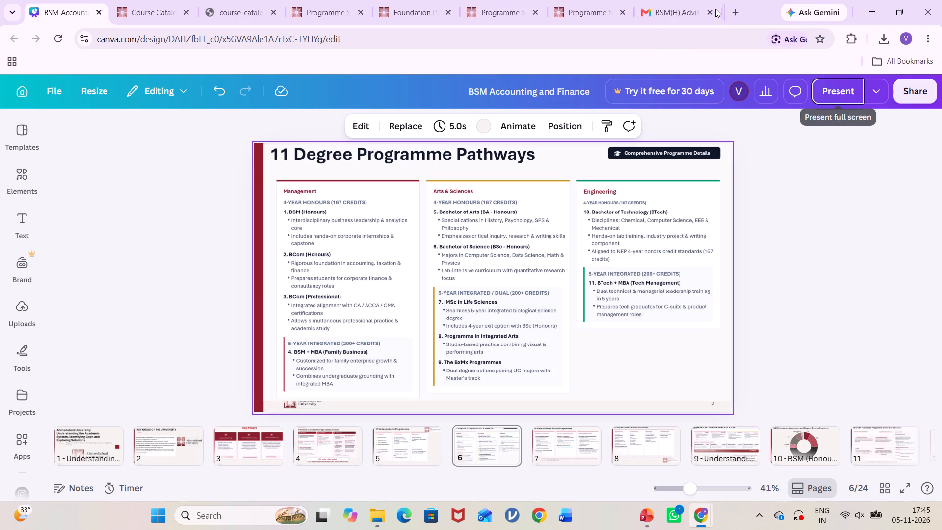
Review pages 3 to 9 of the deck, looking over the programme, pathways, majors and programme structure slides.
click(258, 438)
key(Right)
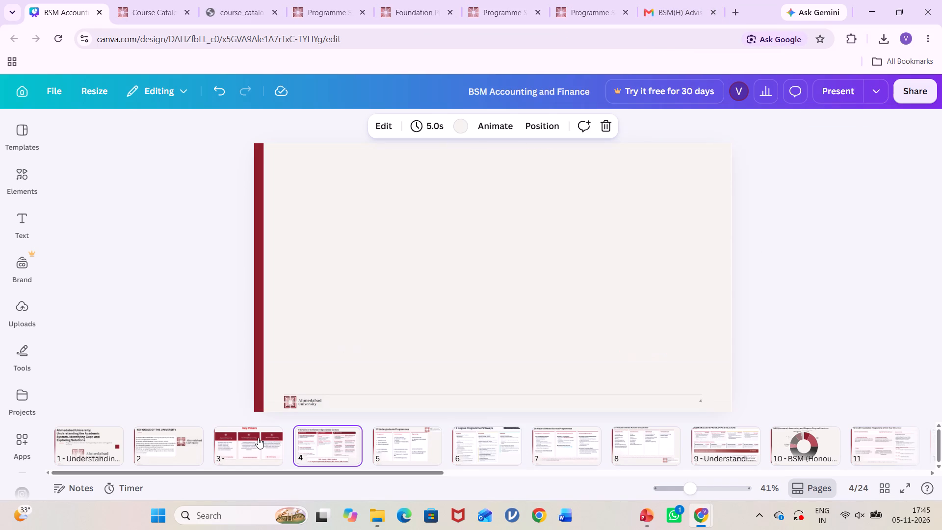
key(Right)
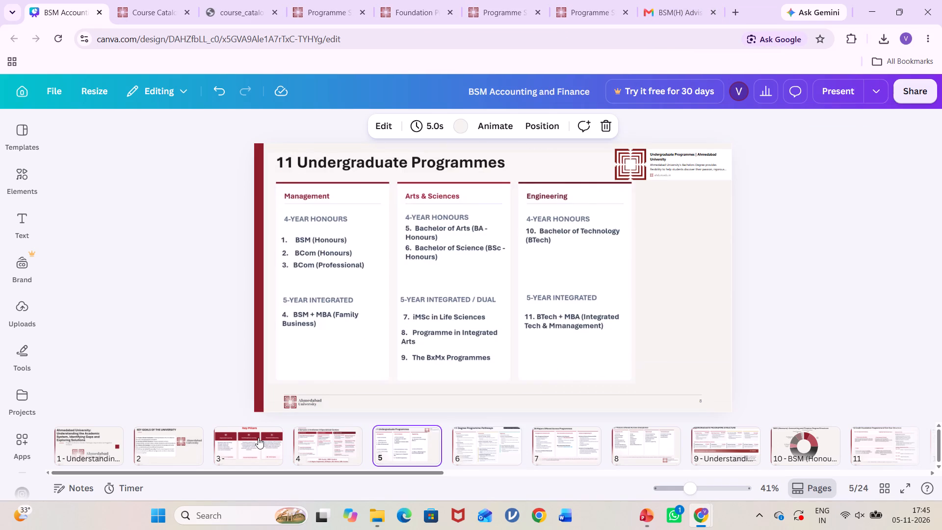
key(Right)
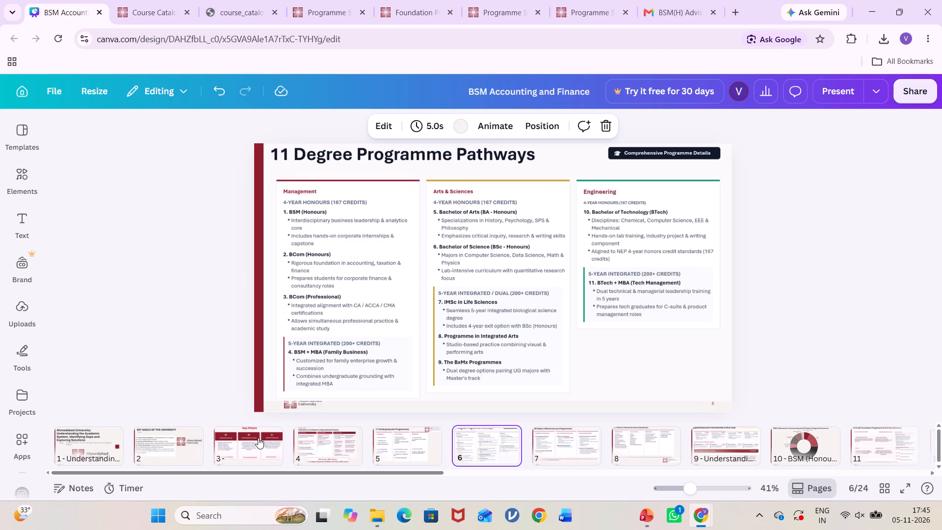
key(Right)
key(Right)
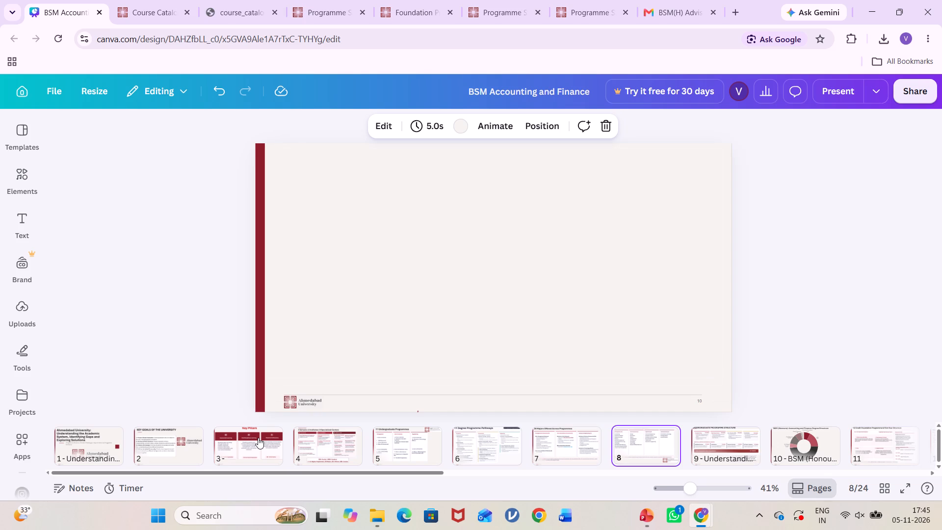
key(Right)
key(Left)
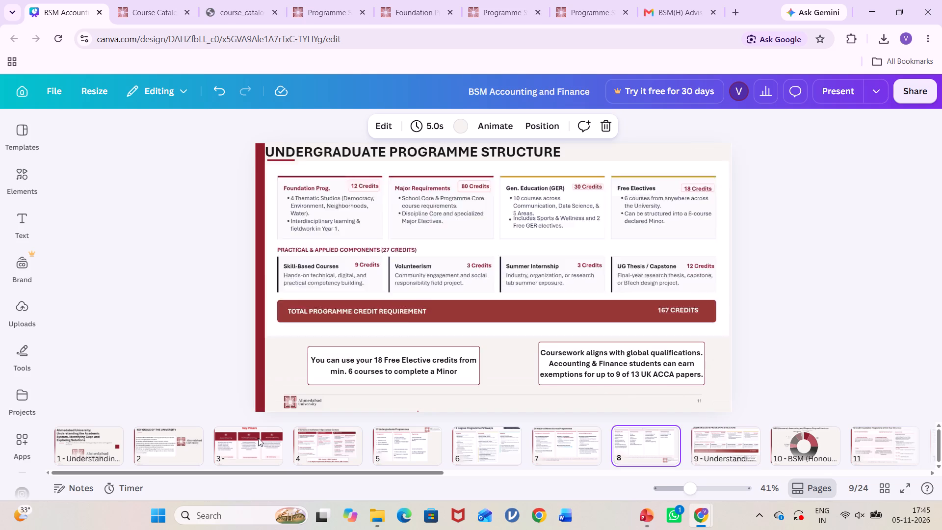
key(Left)
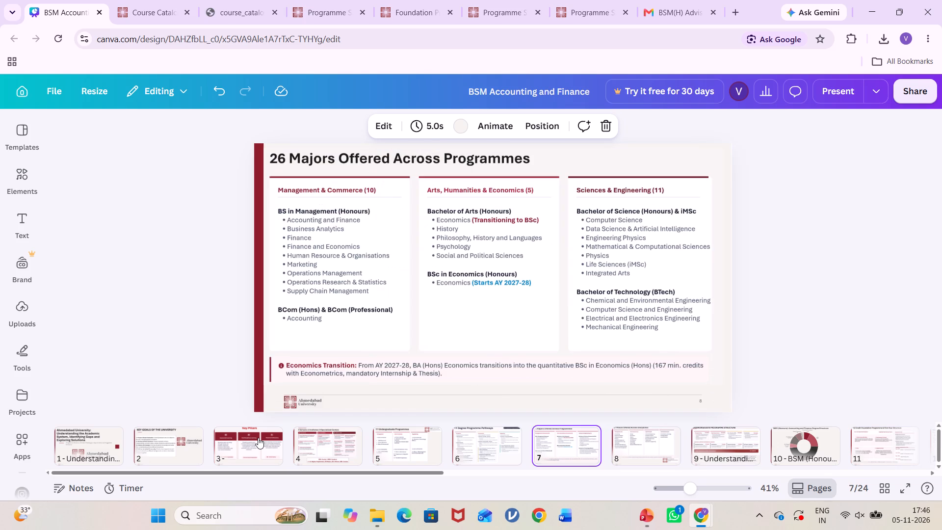
Copy the Majors link card from the Major Requirements Structure page (13) and paste it onto page 7, 26 Majors Offered Across Programmes.
scroll(878, 432, left, 1)
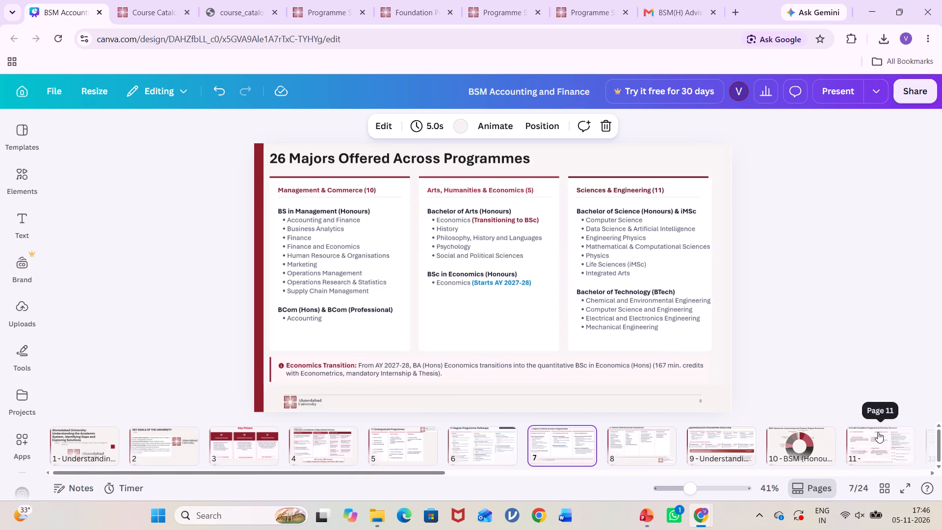
scroll(878, 432, left, 3)
click(719, 443)
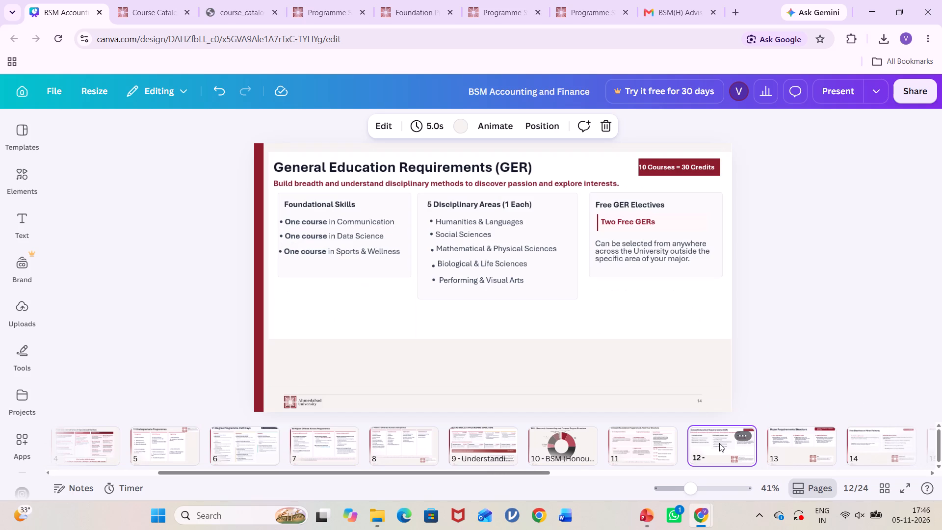
click(642, 451)
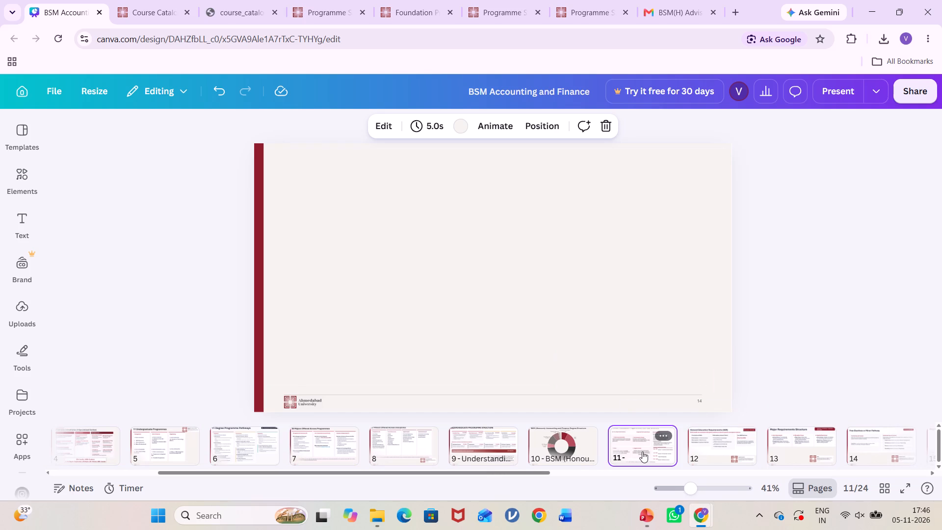
key(Right)
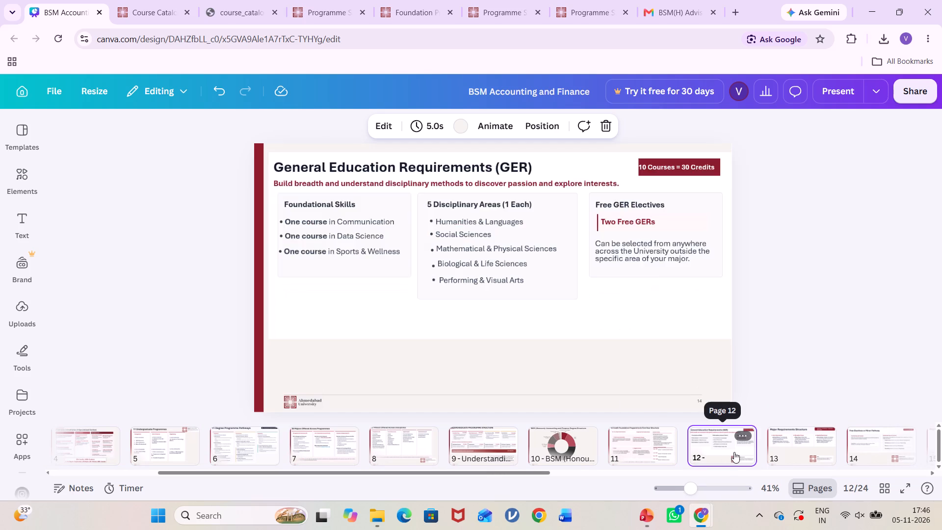
key(Right)
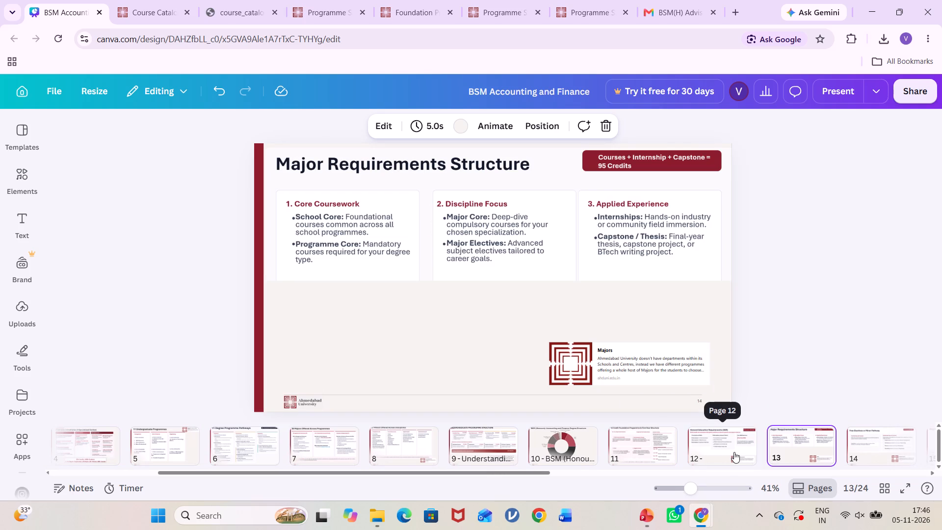
right_click(688, 363)
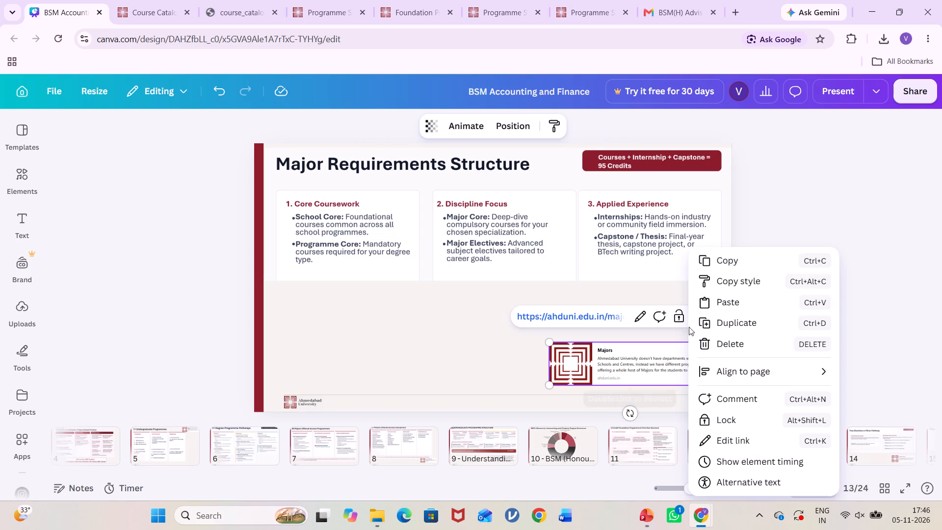
click(732, 258)
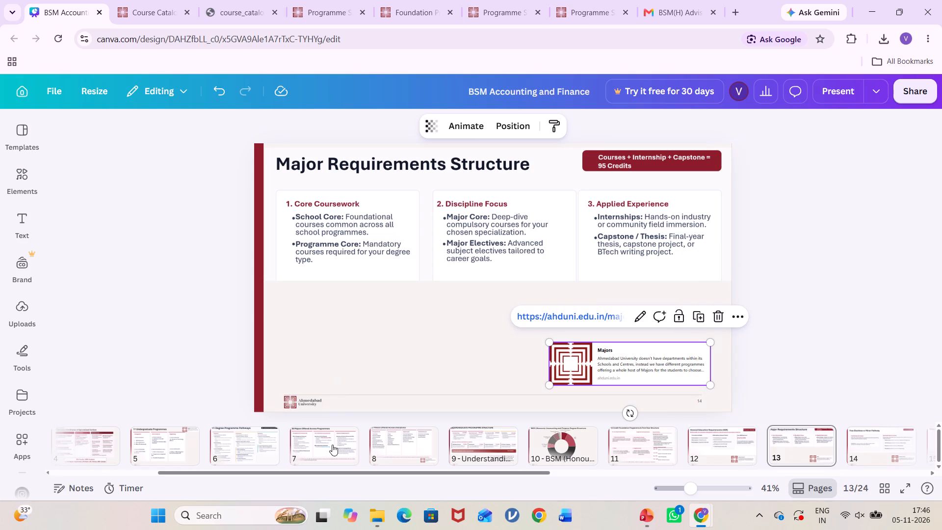
click(297, 450)
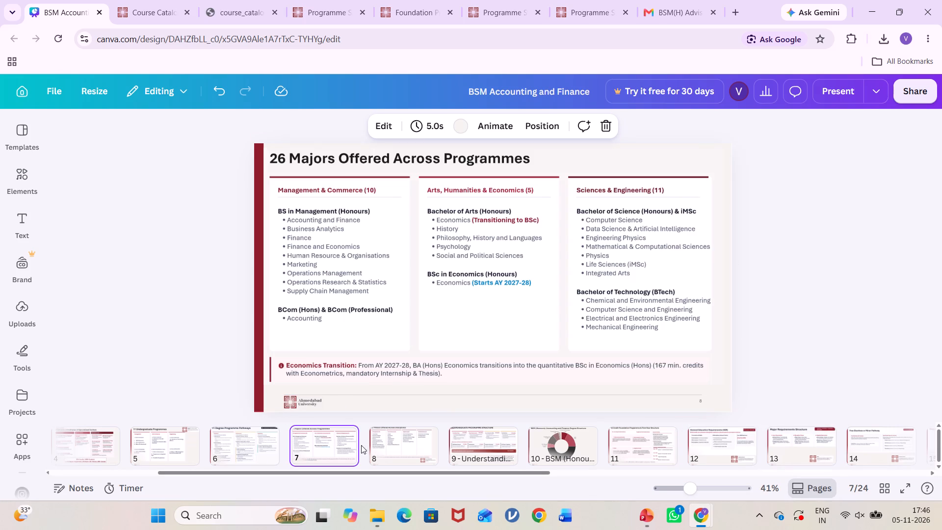
click(510, 393)
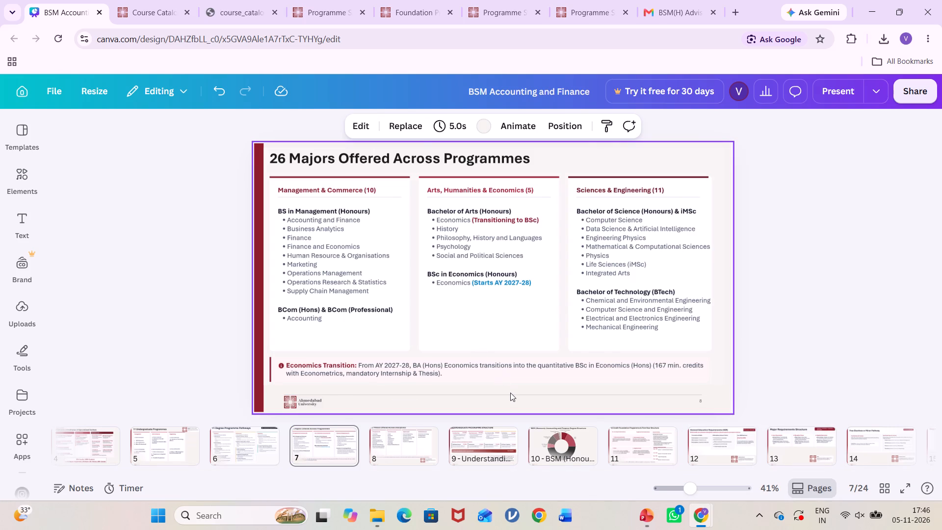
key(ctrl+v)
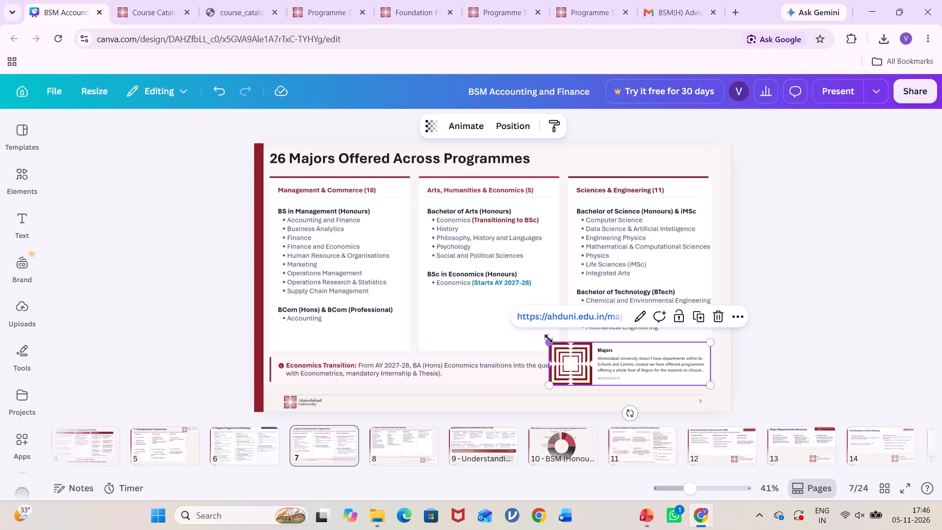
Shrink the pasted Majors link card to about half size and place it above the Sciences & Engineering column, level with the title.
drag(549, 339, 624, 364)
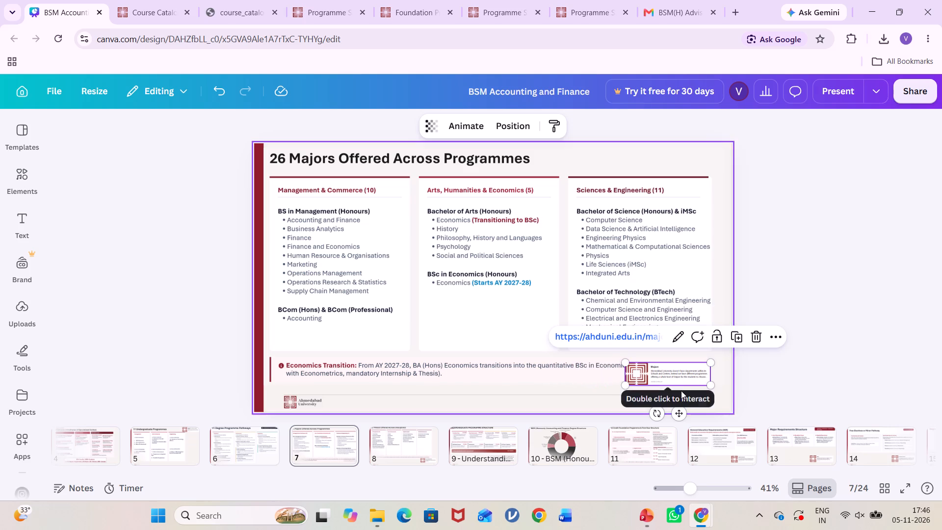
drag(678, 416, 673, 205)
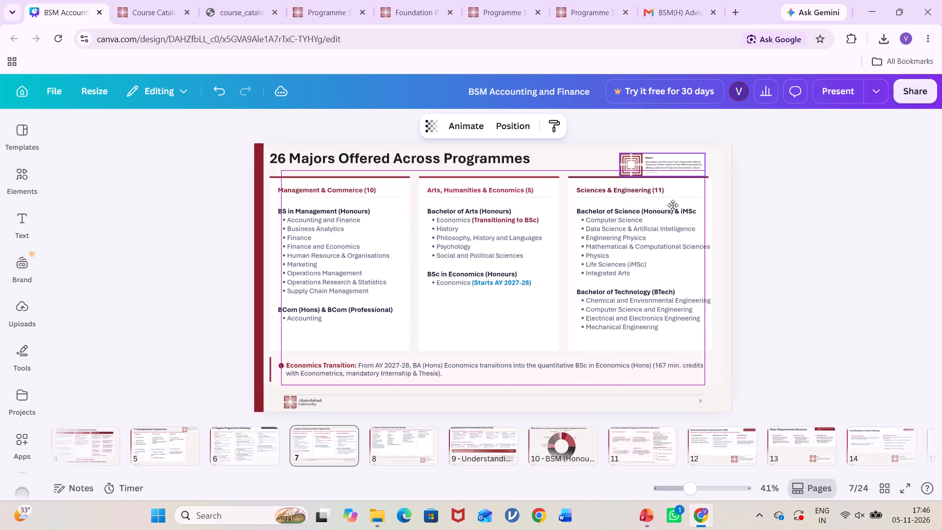
drag(673, 205, 673, 203)
click(799, 223)
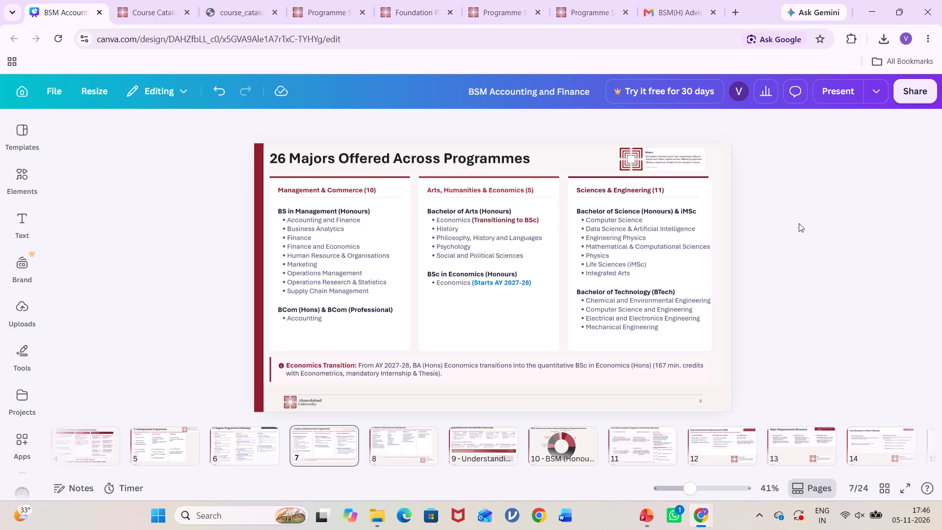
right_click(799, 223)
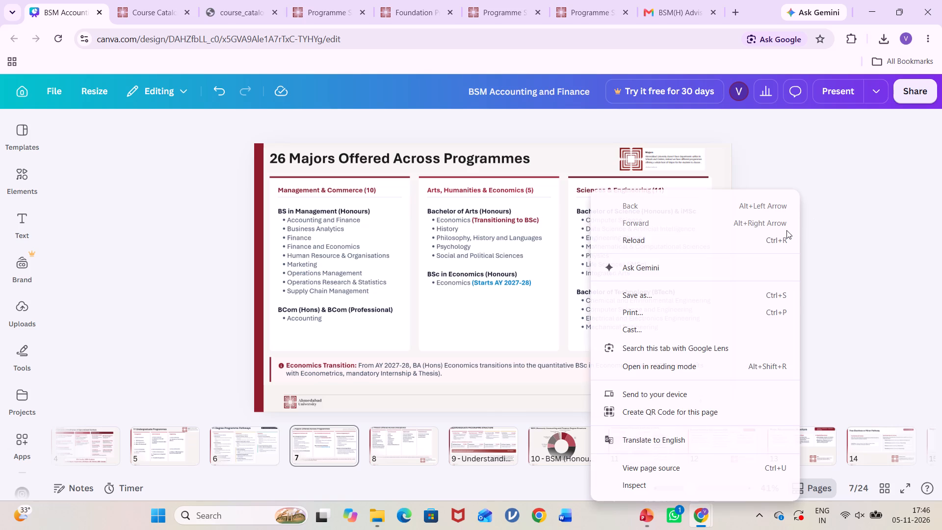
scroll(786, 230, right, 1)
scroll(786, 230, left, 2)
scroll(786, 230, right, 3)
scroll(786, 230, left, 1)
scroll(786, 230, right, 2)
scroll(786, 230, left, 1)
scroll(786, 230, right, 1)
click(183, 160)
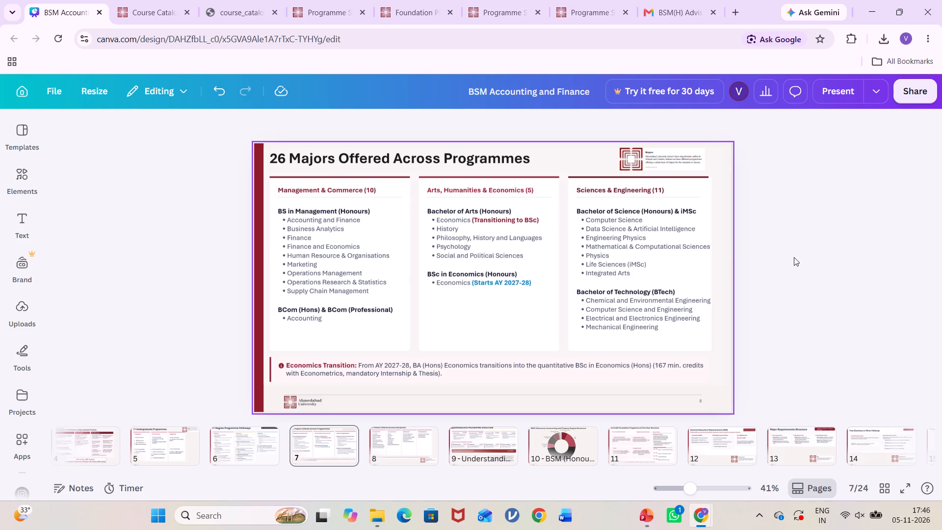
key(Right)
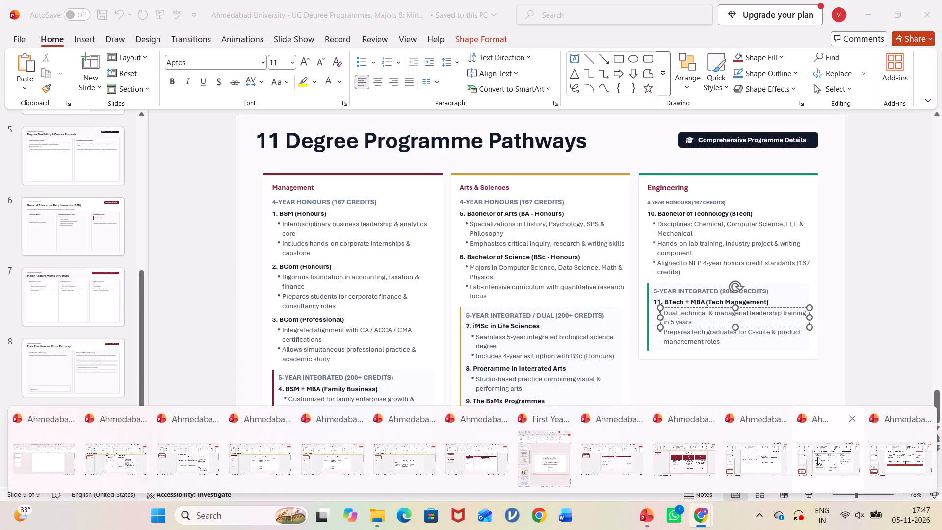
On PowerPoint's 167-Credit Curriculum Structure slide, remove the closing full stops from the Foundation Prog., Skill-Based Courses and Volunteerism texts.
click(894, 461)
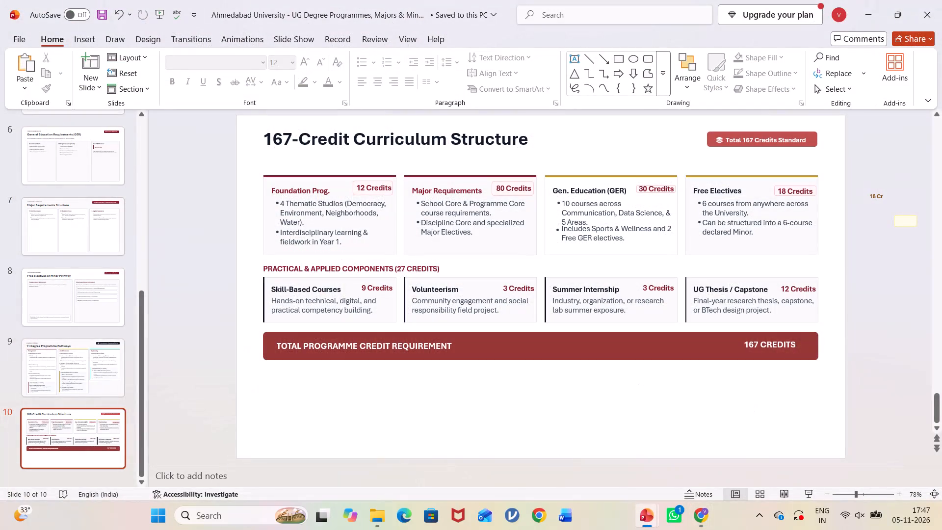
click(344, 240)
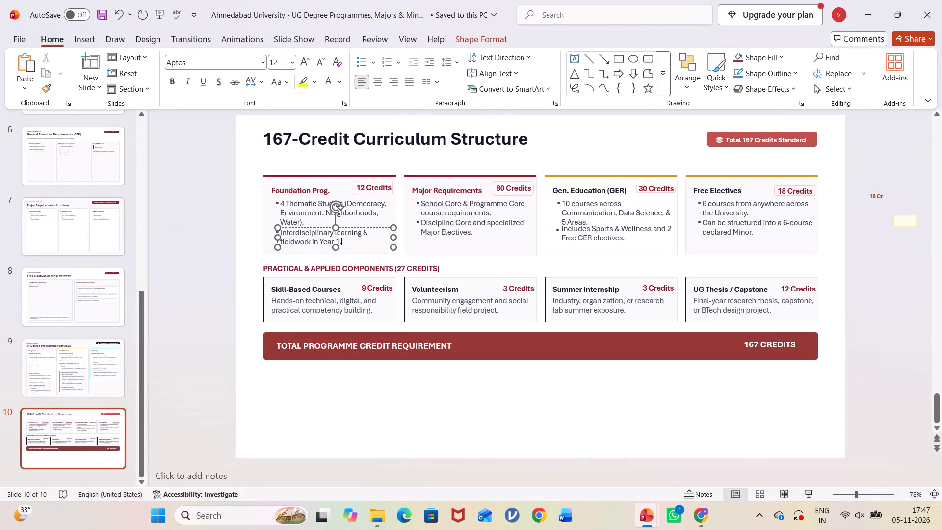
key(BackSpace)
click(317, 218)
key(BackSpace)
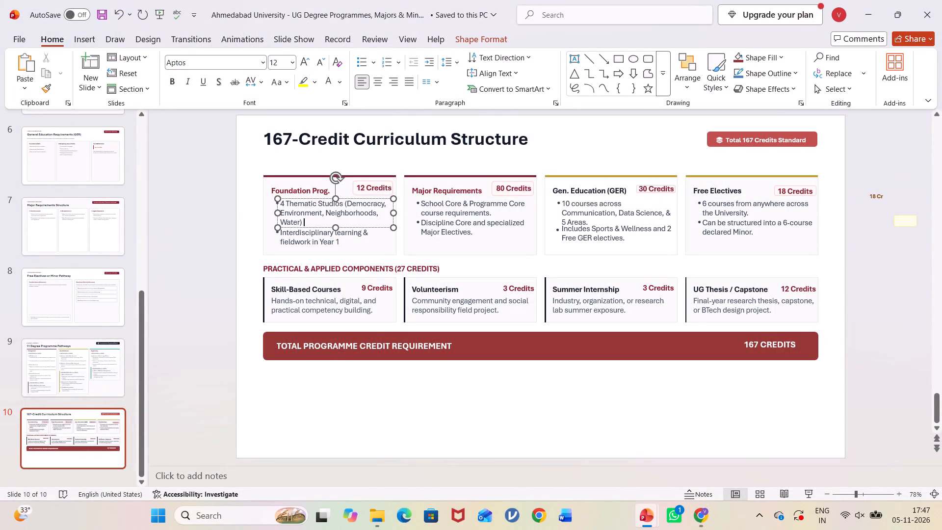
click(374, 313)
key(BackSpace)
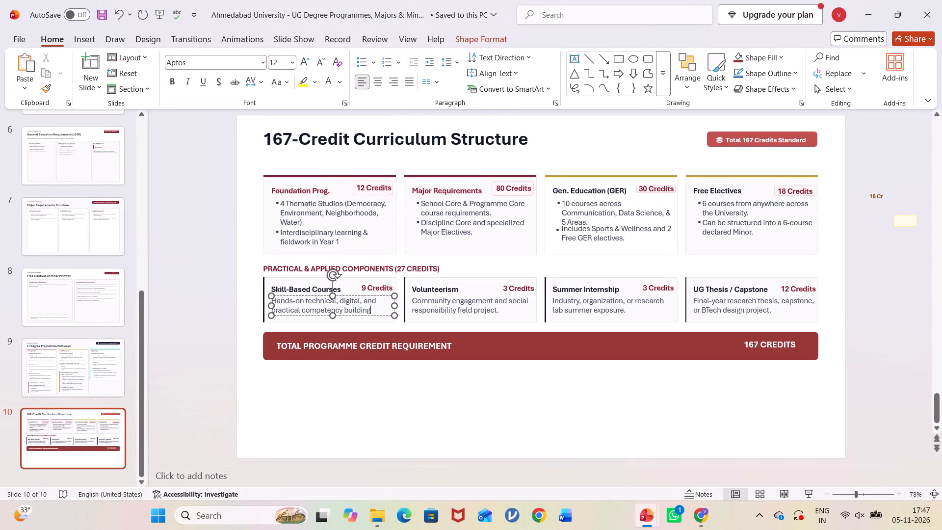
click(501, 313)
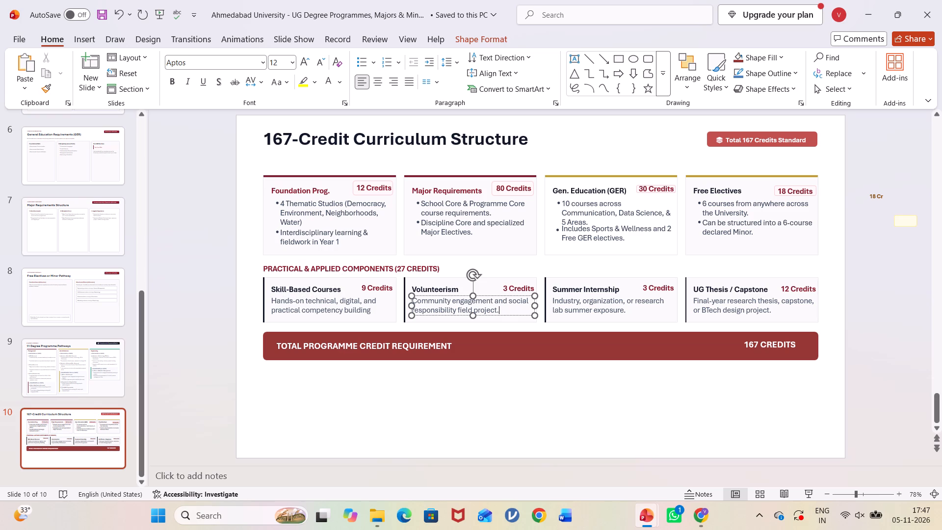
key(BackSpace)
Remove the closing full stops from both bullets of the Major Requirements card and both bullets of the Gen. Education (GER) card.
click(477, 230)
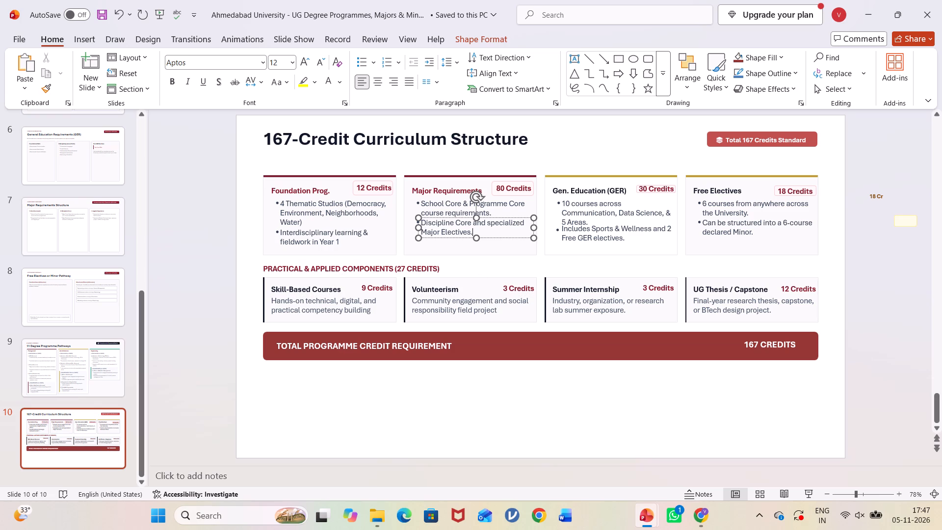
key(BackSpace)
click(499, 210)
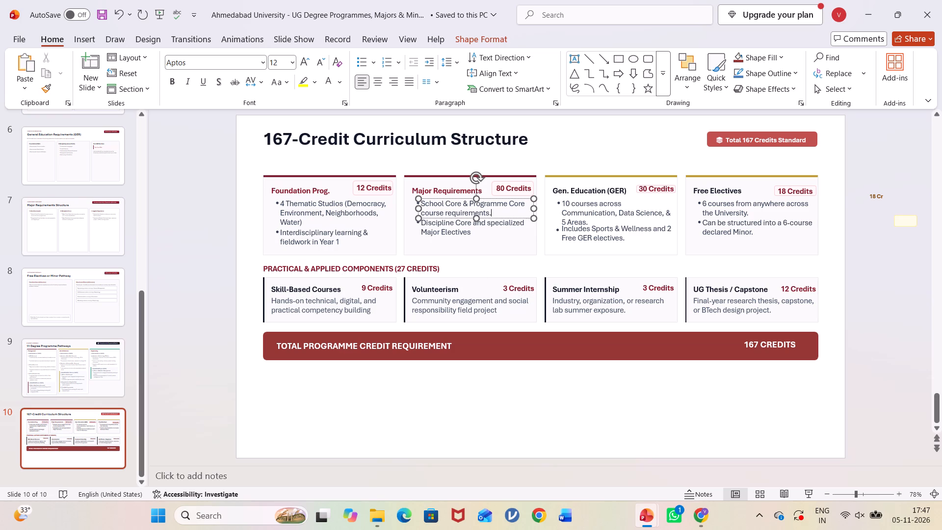
key(BackSpace)
click(588, 222)
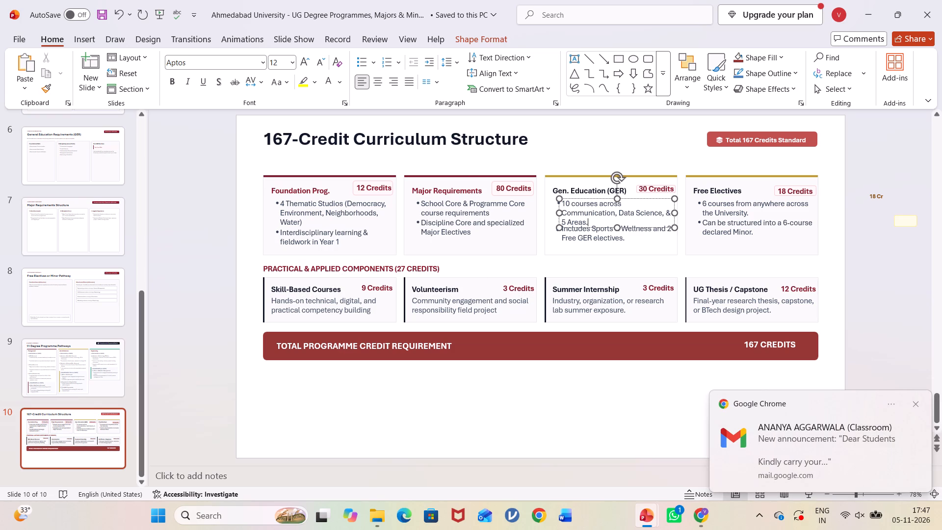
key(BackSpace)
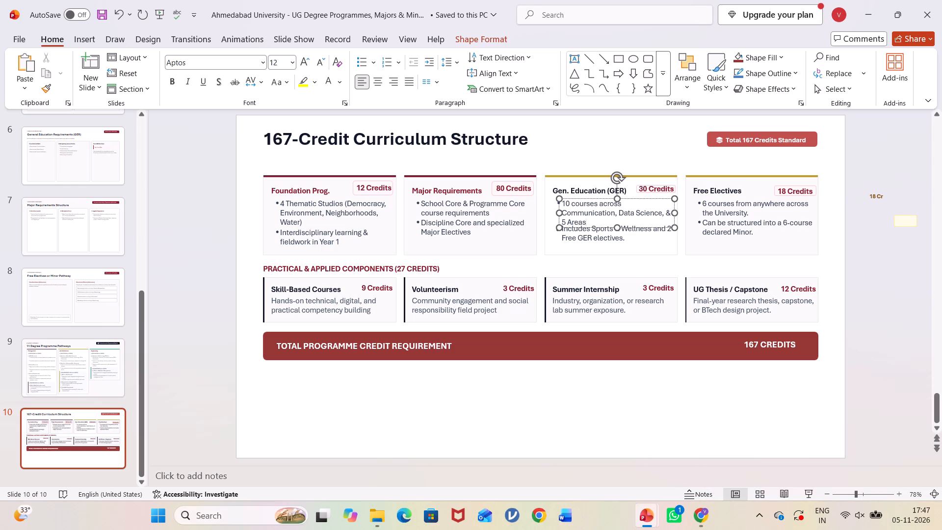
click(637, 237)
key(BackSpace)
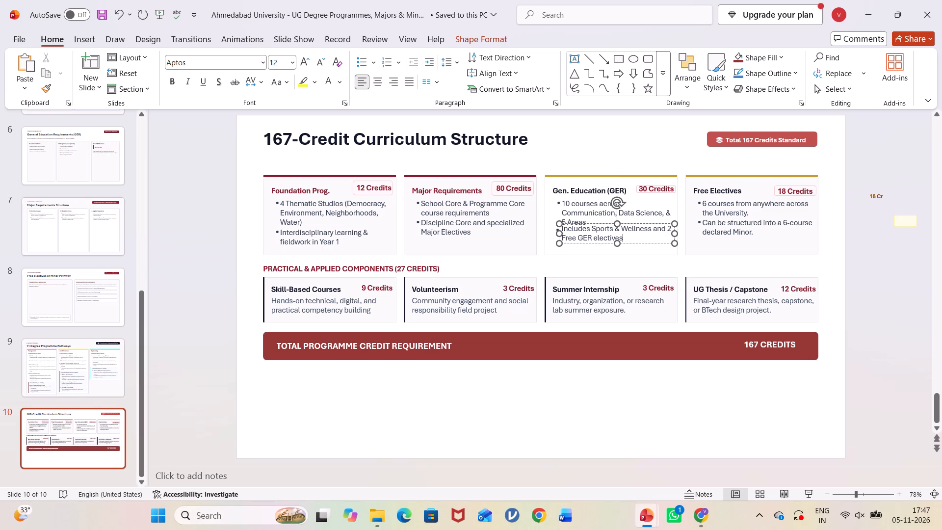
Remove the closing full stops from both Free Electives bullets and from the UG Thesis / Capstone and Summer Internship texts.
click(752, 214)
key(BackSpace)
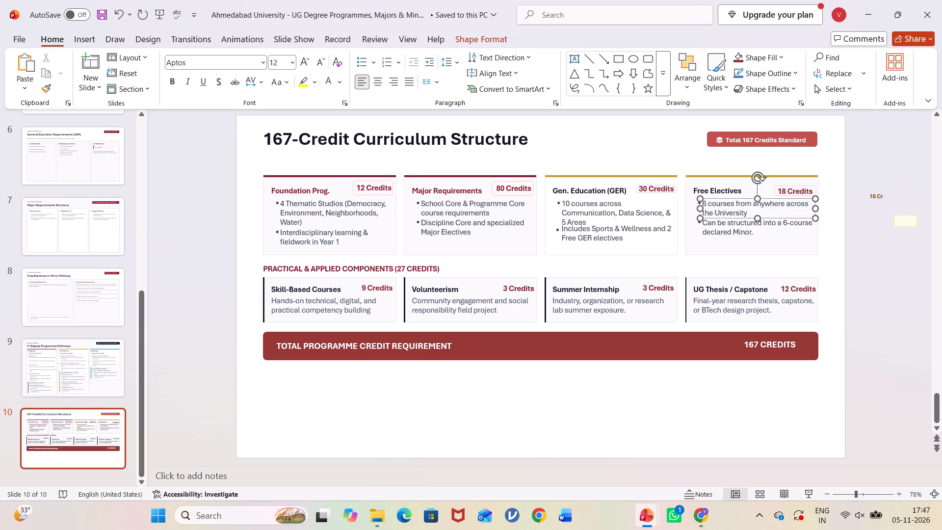
click(759, 236)
key(BackSpace)
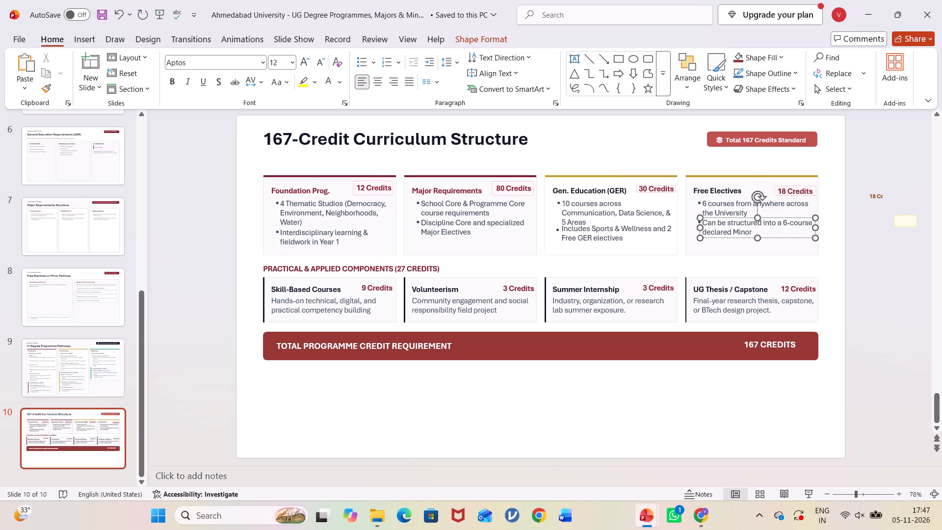
click(774, 312)
key(BackSpace)
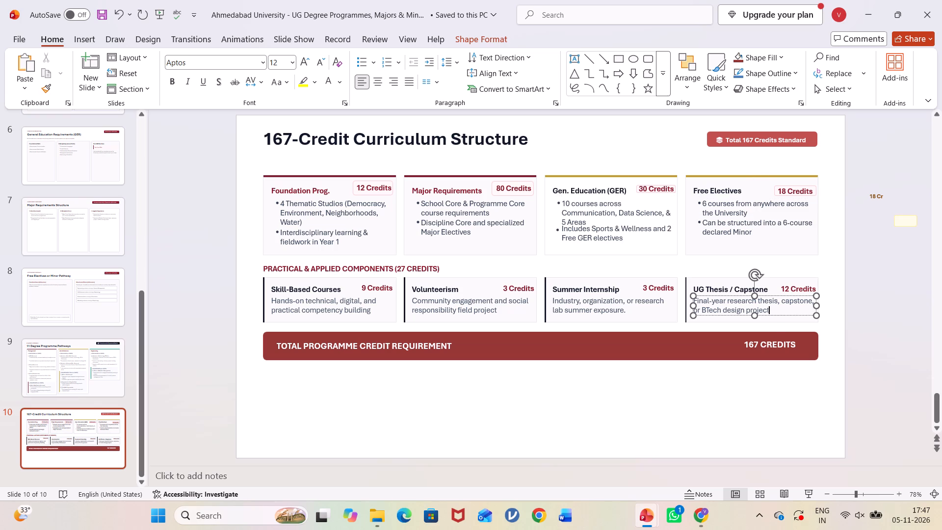
click(626, 313)
key(BackSpace)
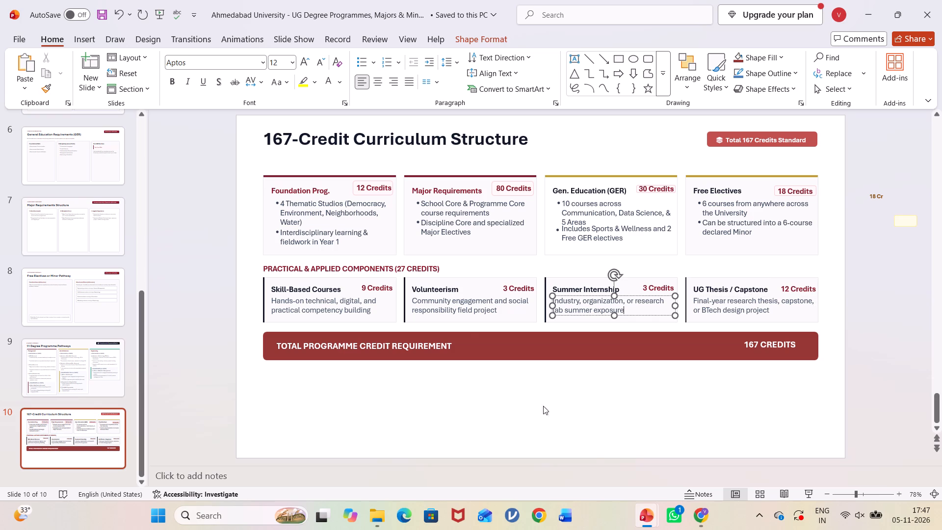
click(622, 441)
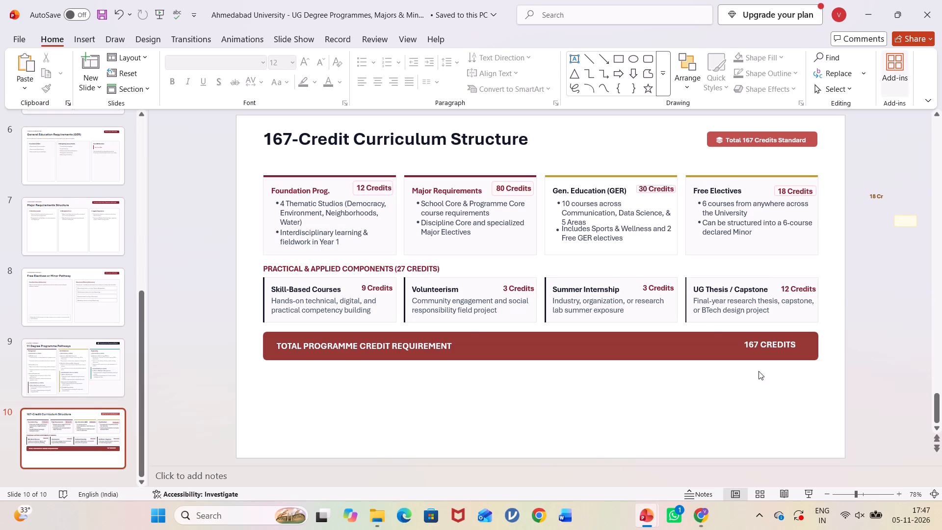
Show the 167-Credit Curriculum Structure slide full screen and capture a snip from its title to just below the total credits bar.
click(807, 490)
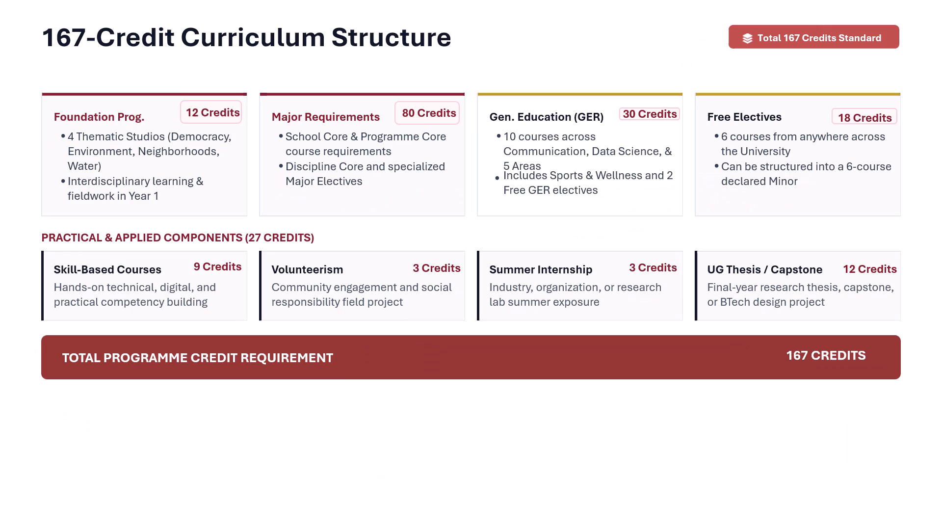
key(Print)
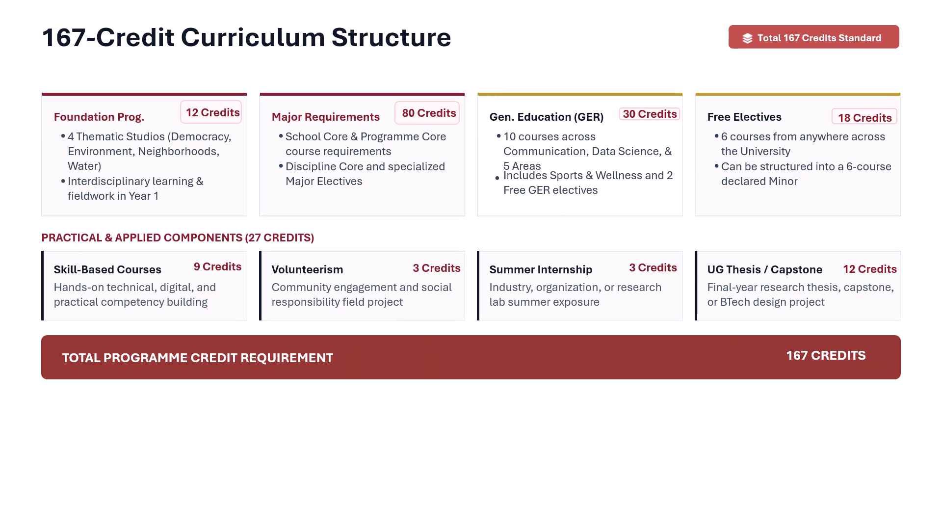
drag(24, 10, 919, 470)
scroll(566, 433, right, 4)
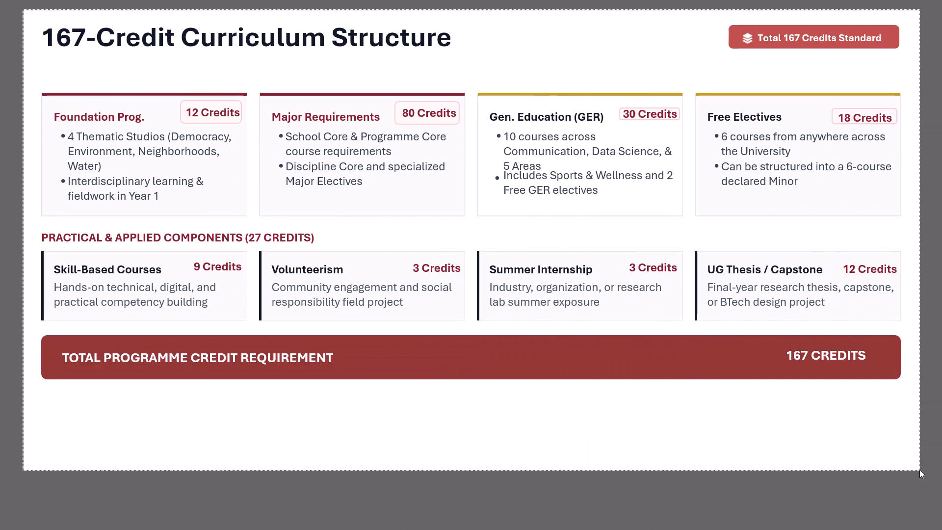
drag(919, 470, 911, 429)
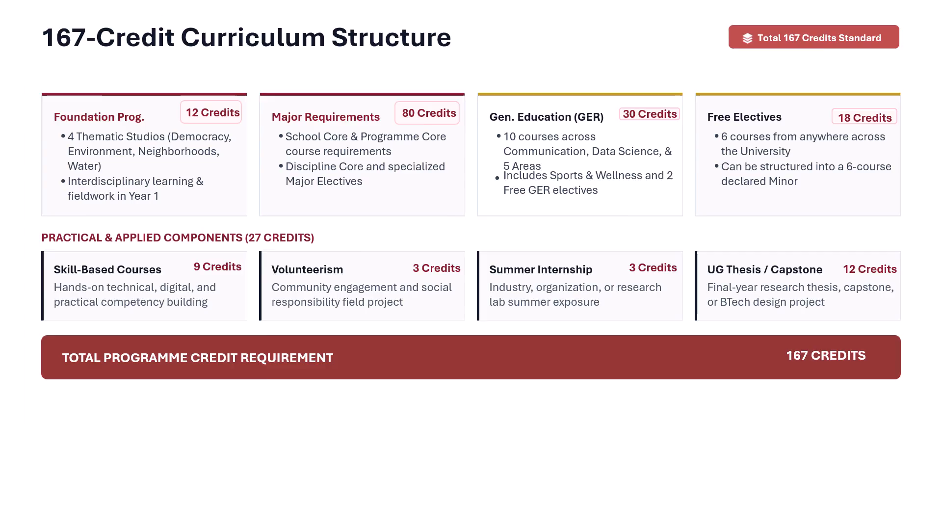
key(Escape)
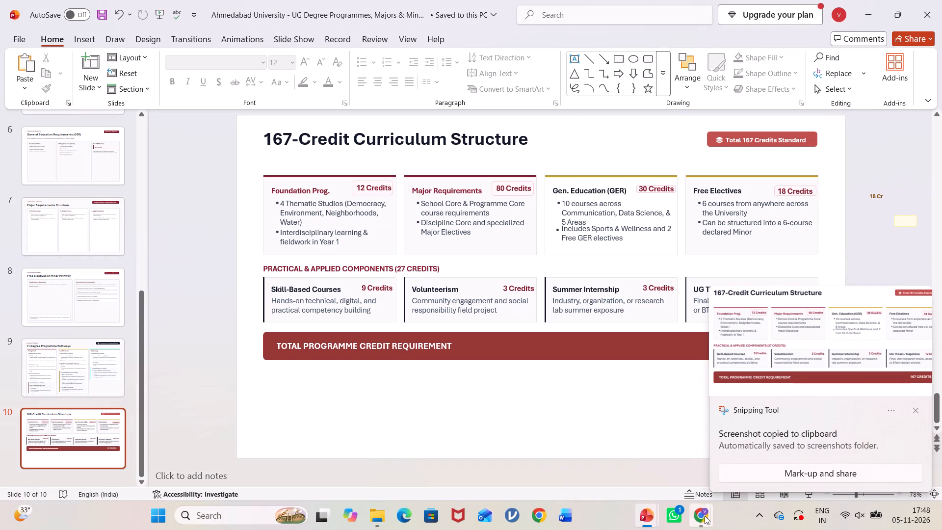
Switch to the Canva deck and replace the old curriculum image on page 9, Undergraduate Programme Structure, with the captured snip.
click(715, 482)
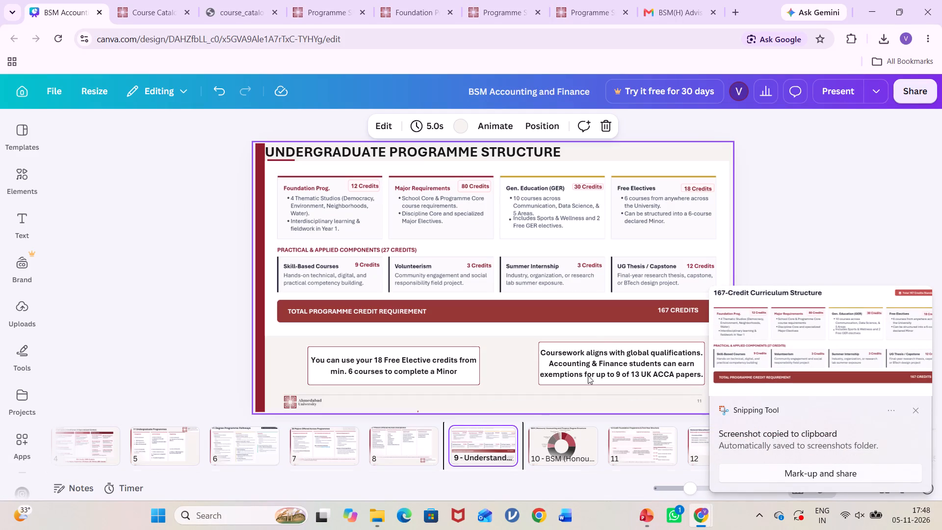
click(598, 330)
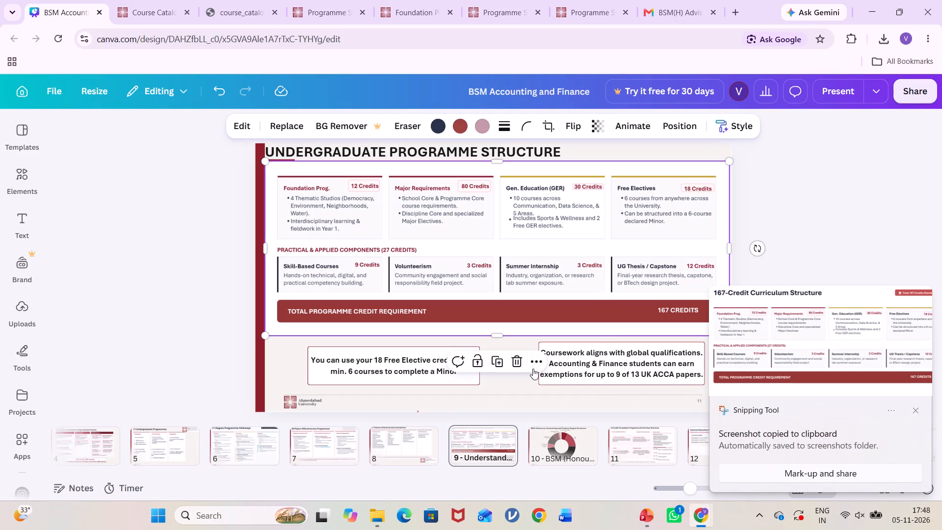
click(520, 365)
key(ctrl+v)
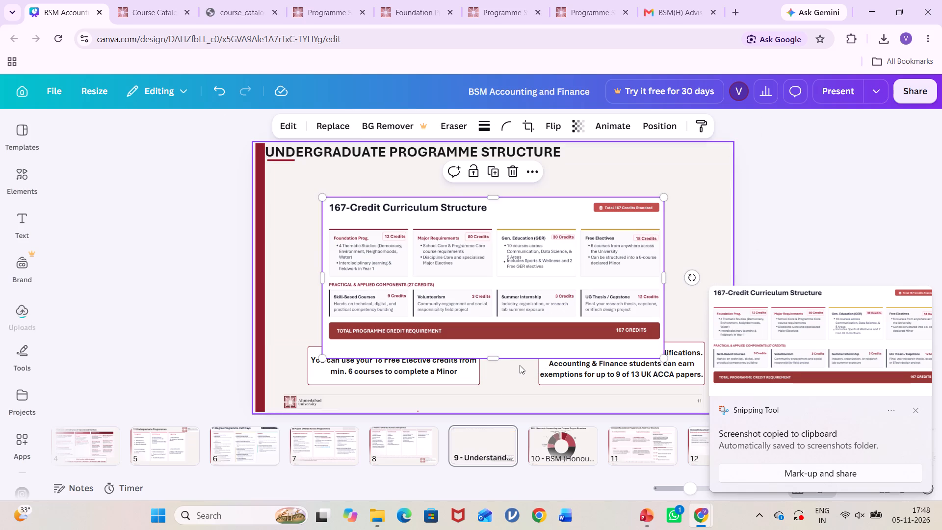
Crop the 167-Credit Curriculum Structure heading strip off the pasted image and place the image just beneath the page title, beside the maroon band.
drag(503, 212, 452, 183)
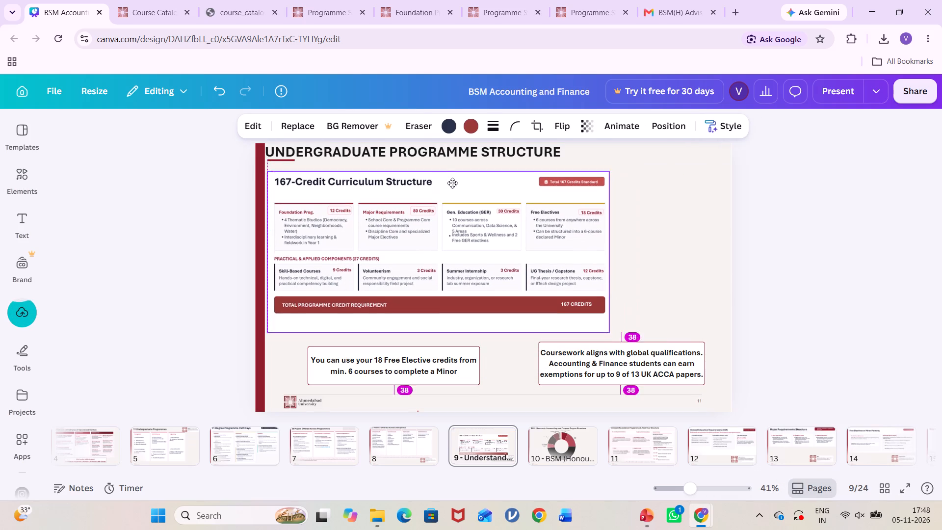
drag(452, 183, 452, 184)
drag(441, 172, 441, 178)
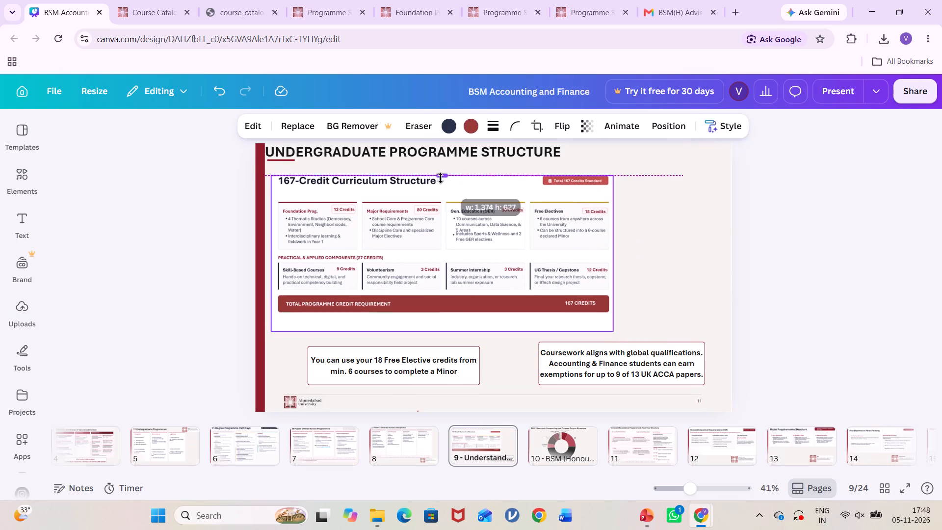
drag(441, 178, 441, 195)
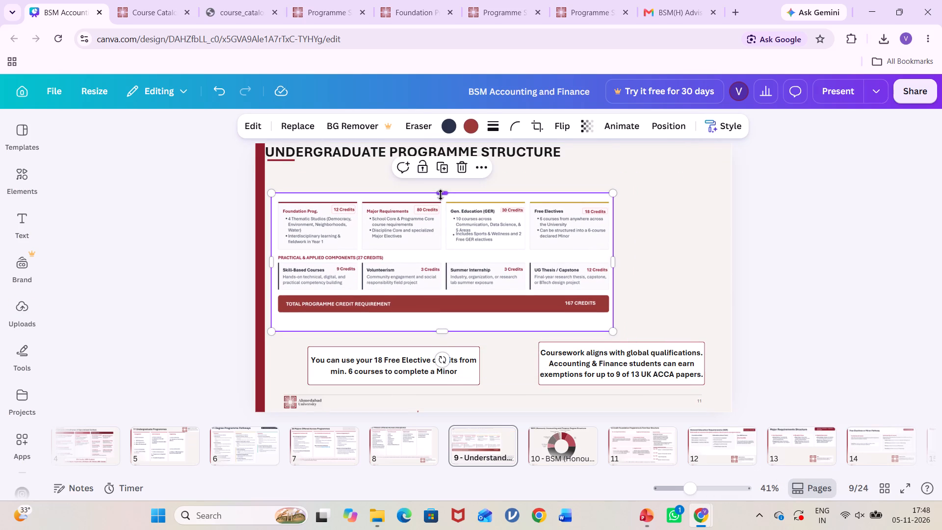
drag(444, 219, 440, 200)
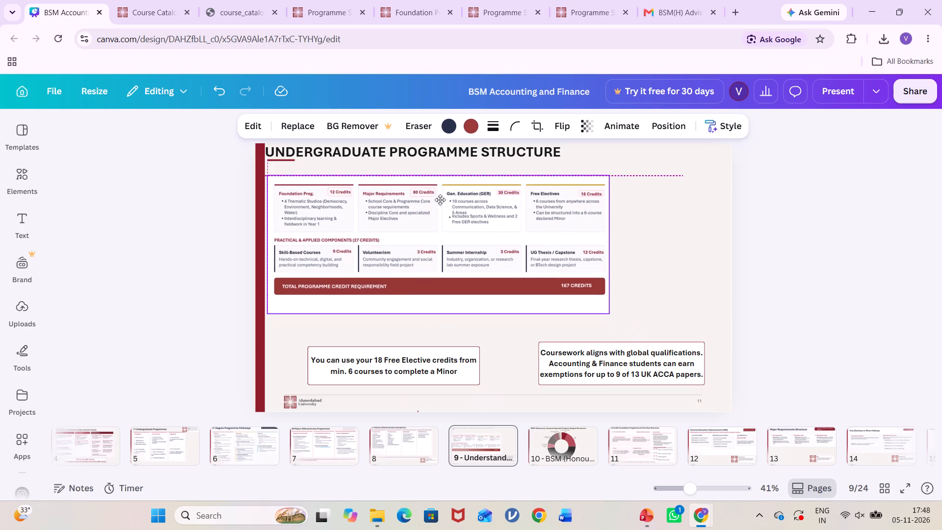
drag(440, 200, 438, 191)
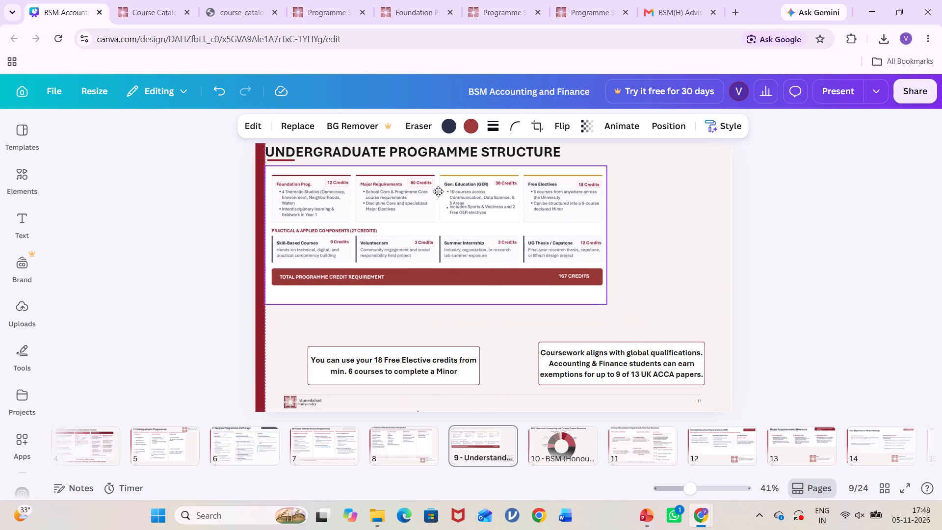
drag(438, 191, 439, 191)
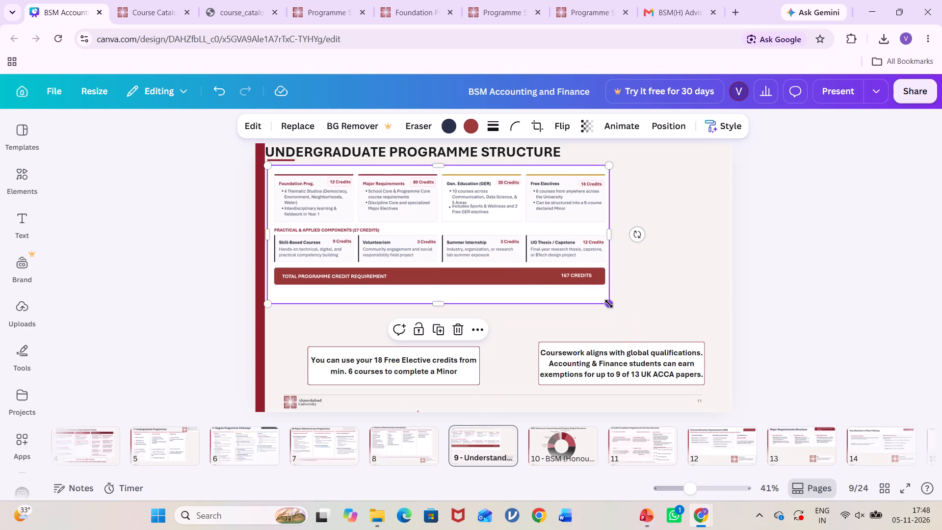
Enlarge the curriculum image to nearly the page's full width and crop its blank bottom strip clear of the two text boxes.
drag(609, 304, 734, 310)
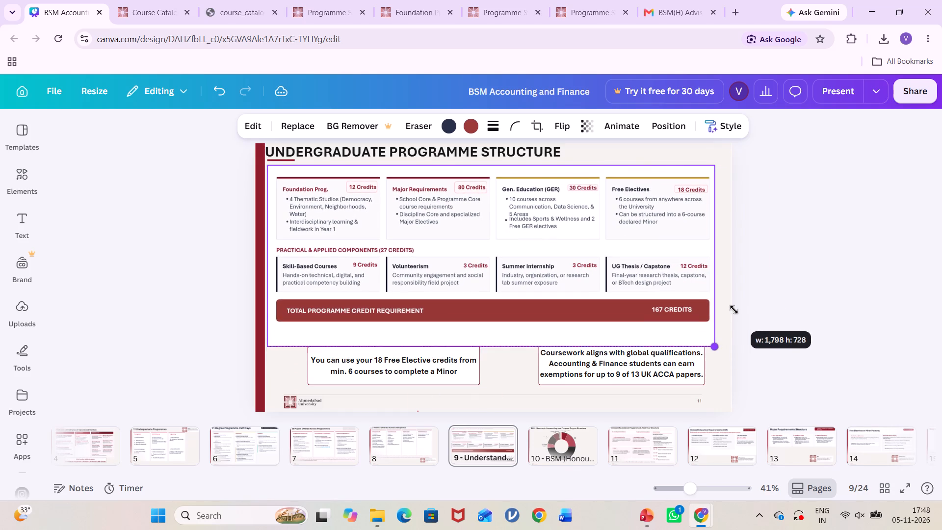
drag(734, 310, 740, 314)
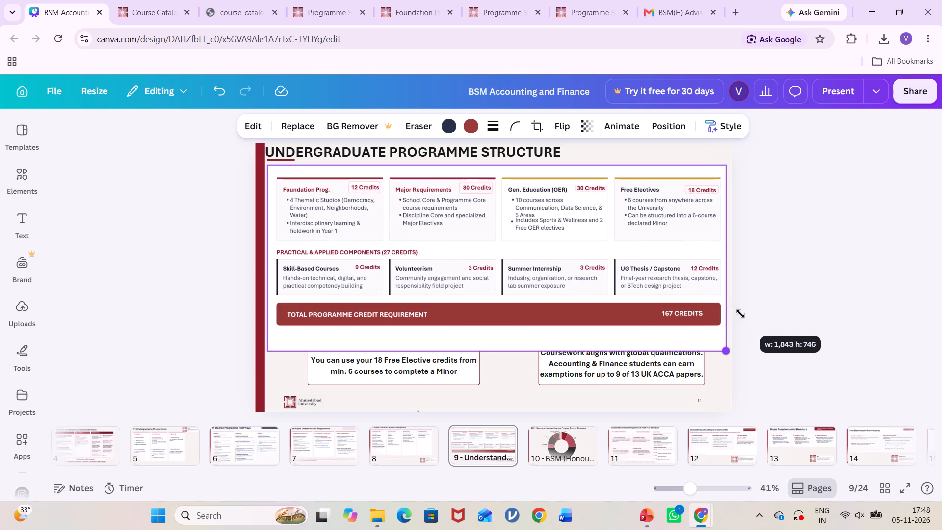
drag(740, 314, 742, 315)
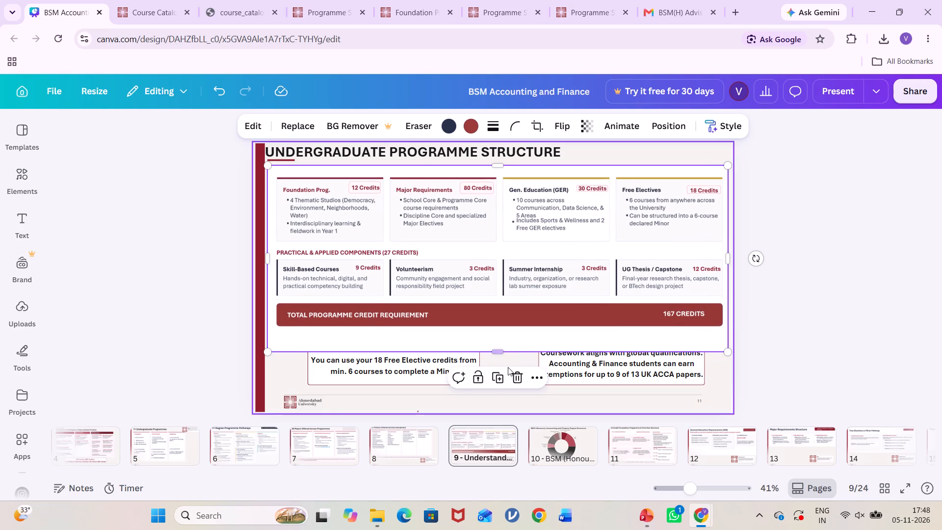
drag(499, 354, 500, 338)
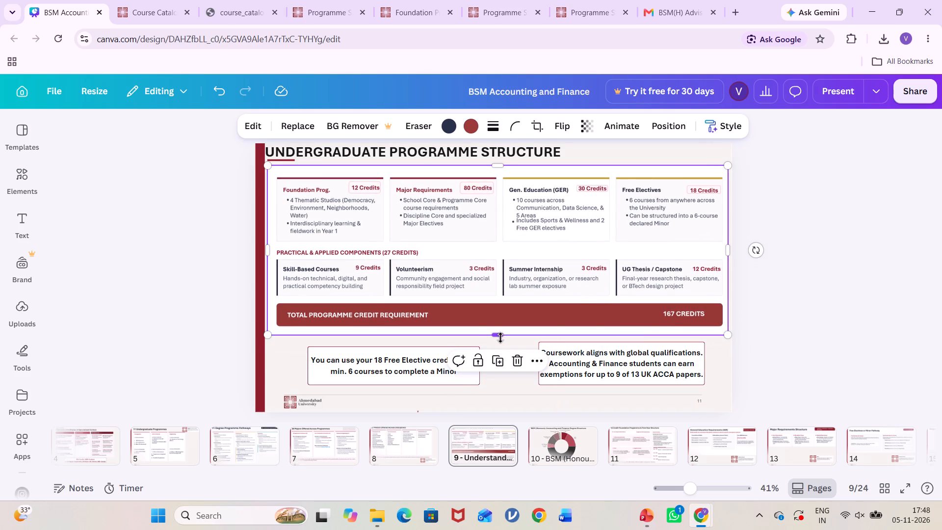
click(754, 306)
Preview the Undergraduate Programme Structure page in full-screen presentation mode and return to the editor.
click(842, 92)
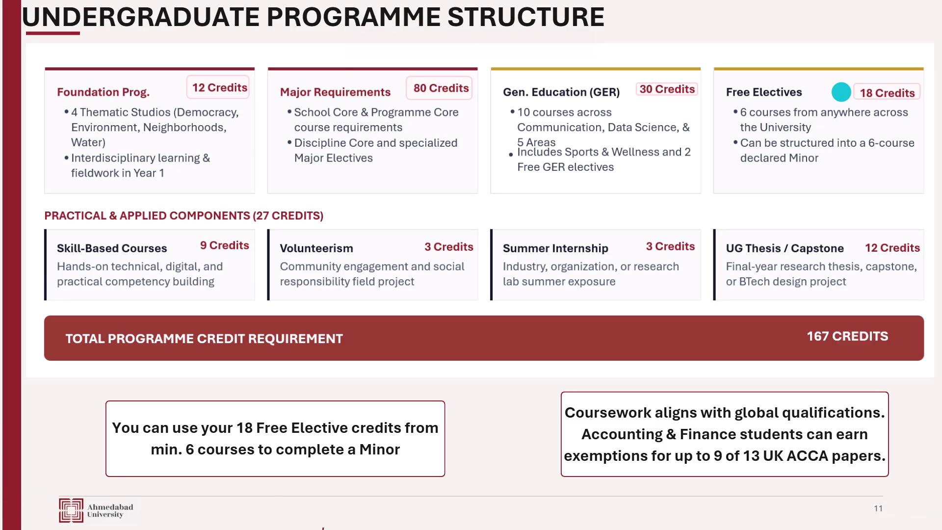
key(Escape)
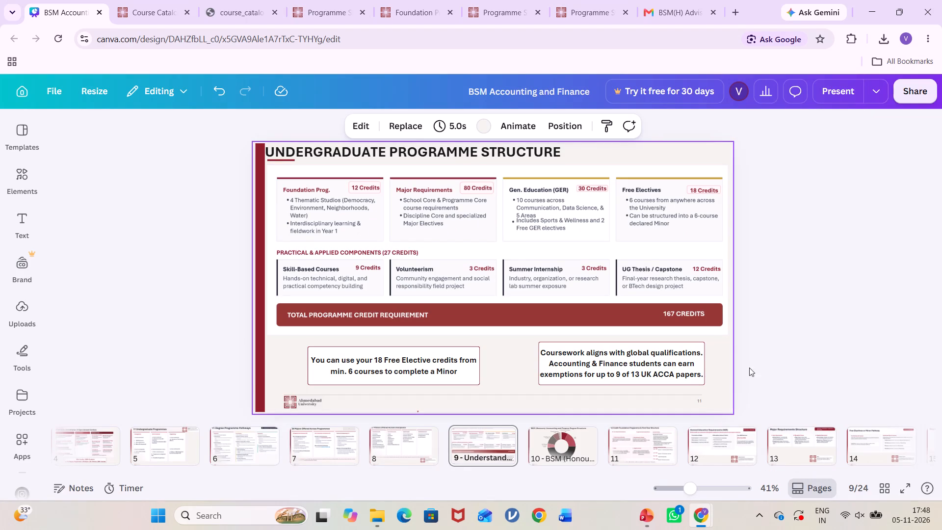
key(Right)
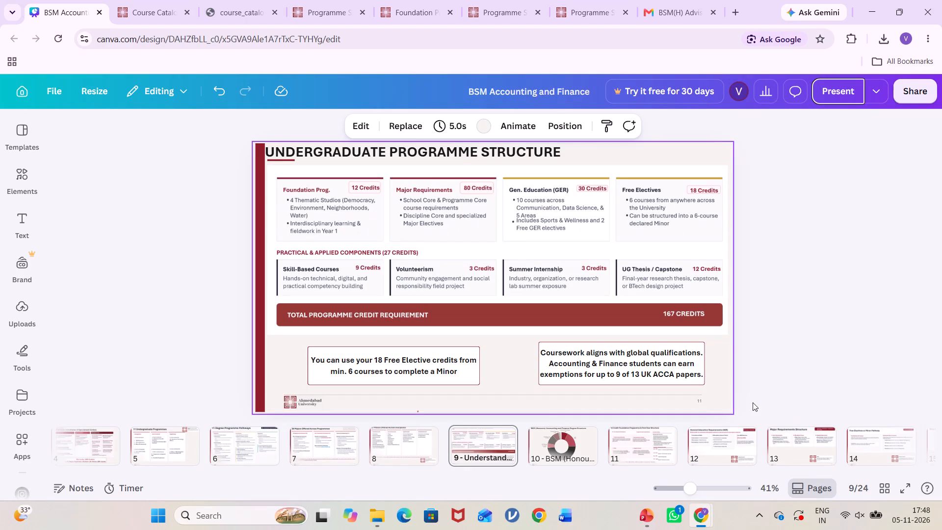
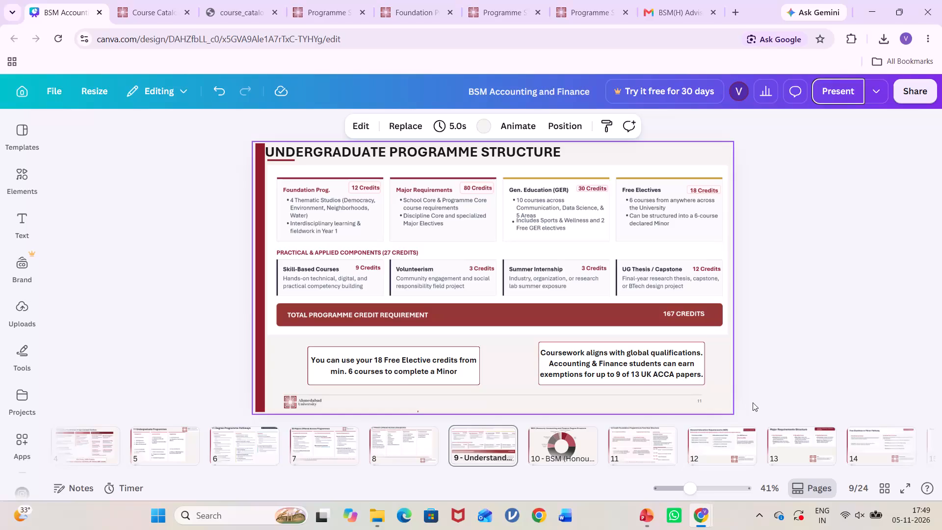
Look through pages 10 to 14 of the deck to check which graphics still need their full stops removed.
click(592, 446)
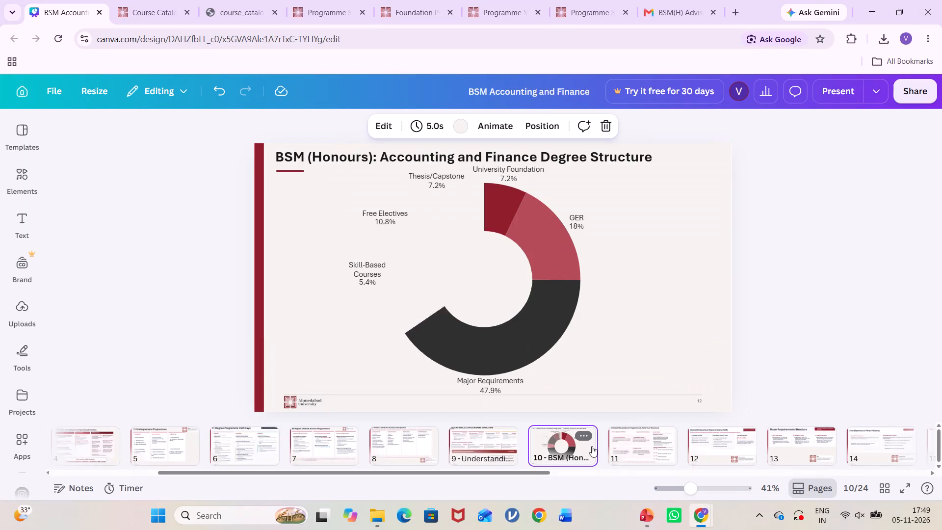
key(Right)
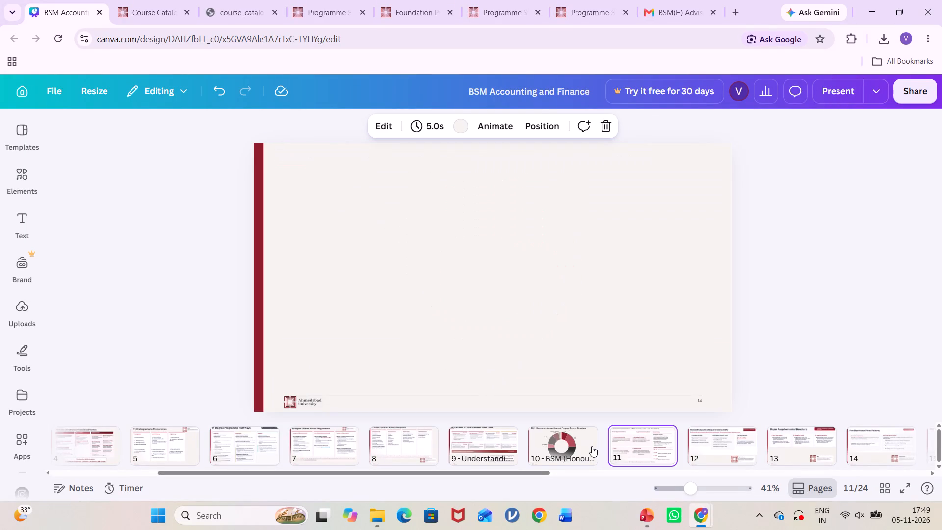
key(Right)
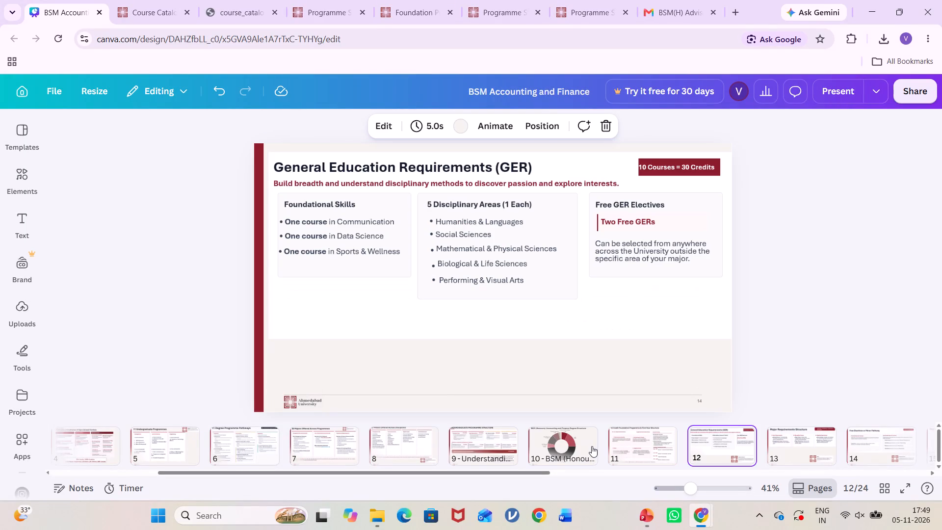
key(Right)
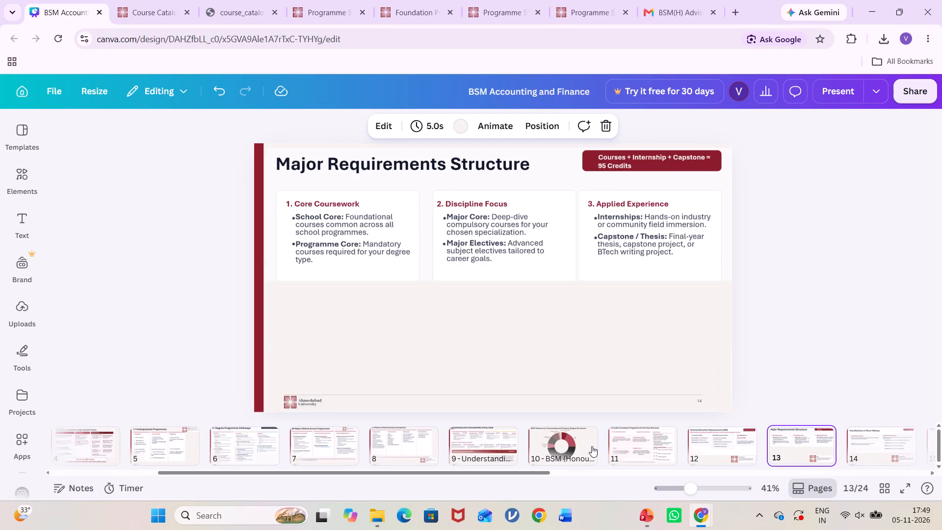
key(Right)
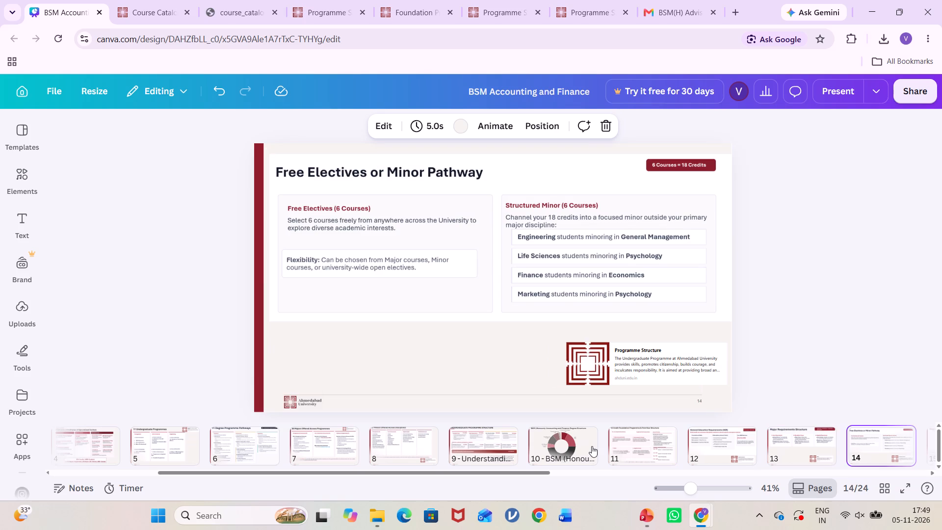
key(Left)
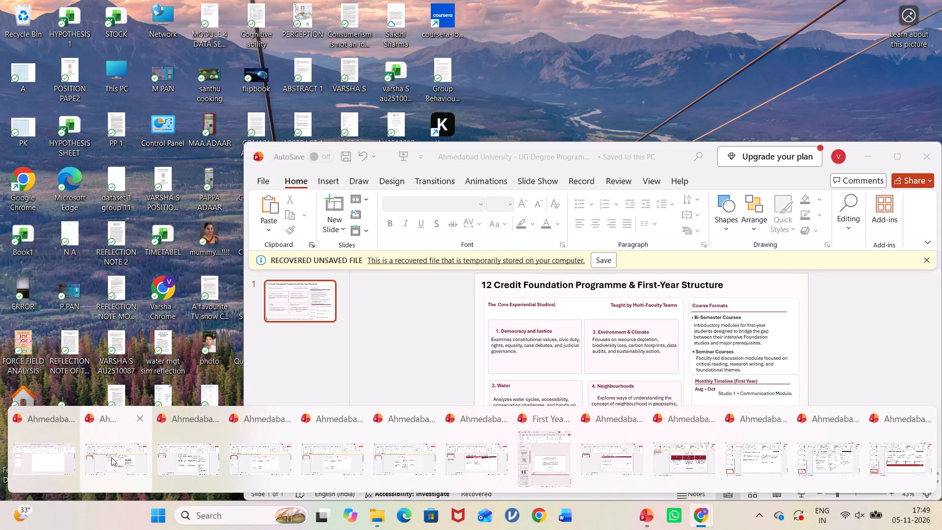
Switch to the 12 Credit Foundation Programme slide in PowerPoint, maximize it, and remove the closing full stops from the four studio descriptions.
click(113, 457)
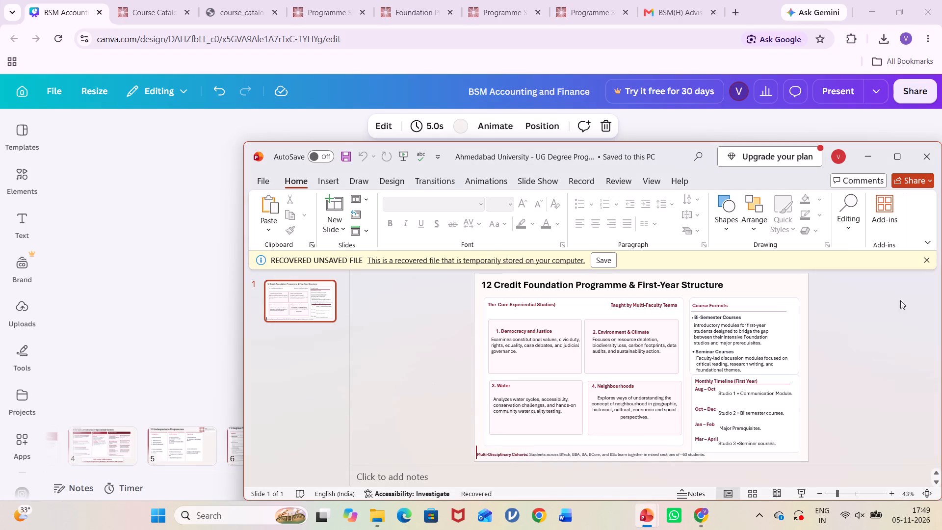
click(903, 154)
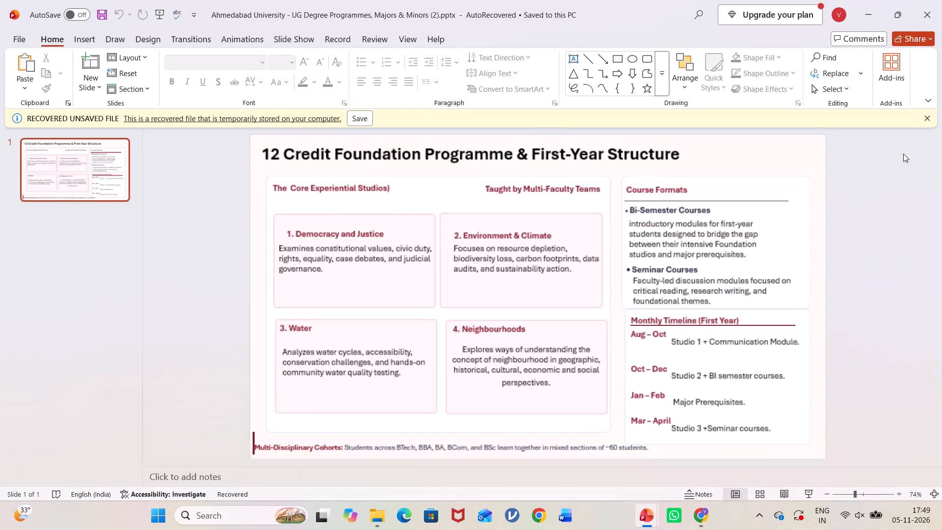
click(319, 267)
click(322, 268)
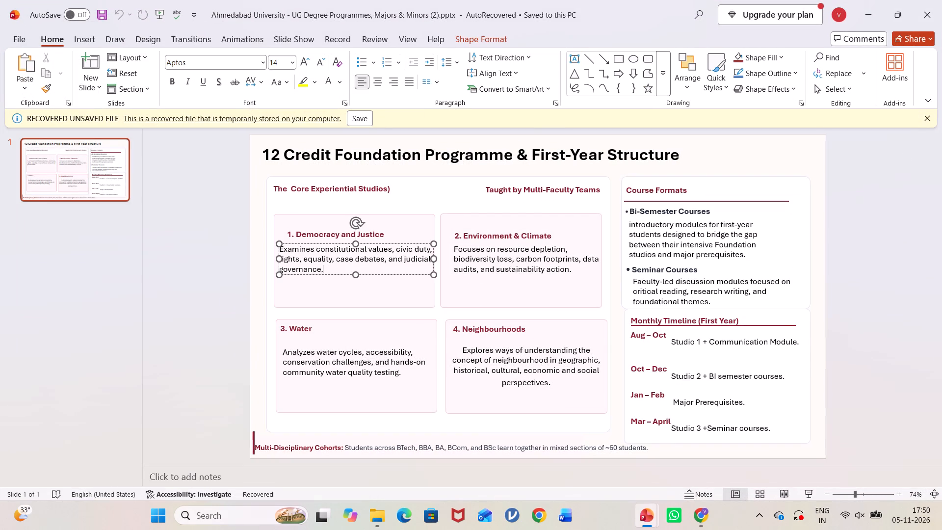
key(BackSpace)
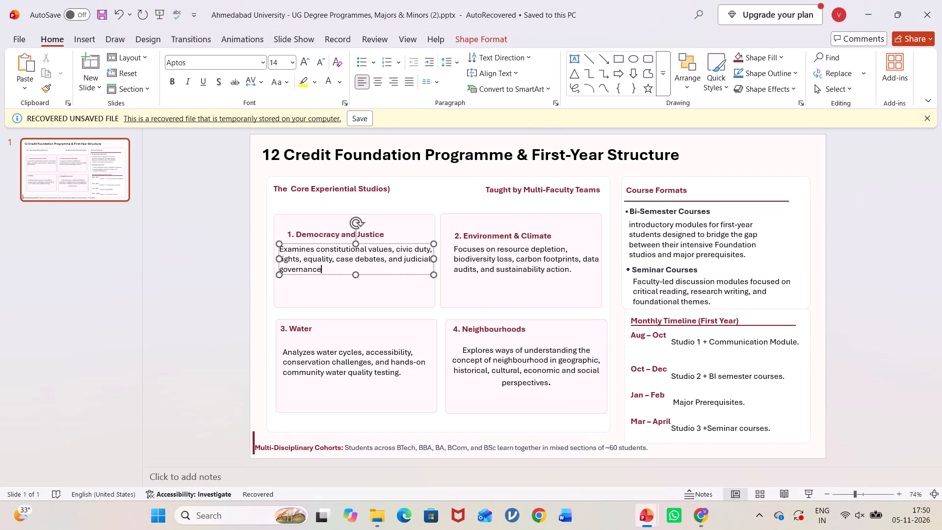
click(401, 374)
key(BackSpace)
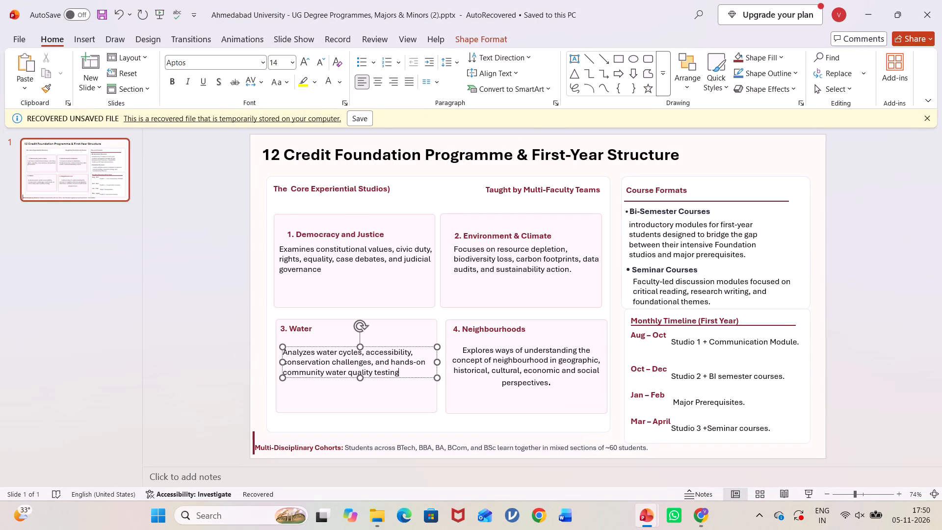
click(560, 383)
key(BackSpace)
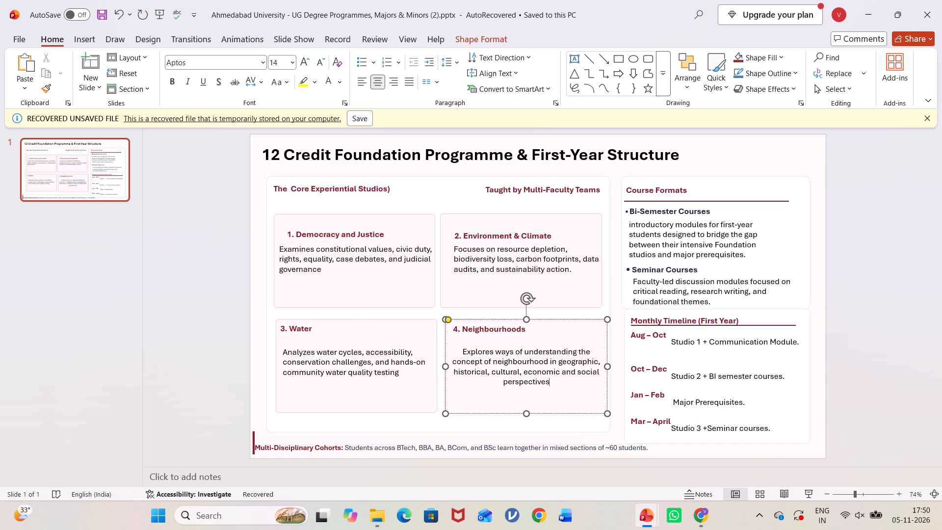
click(574, 271)
key(BackSpace)
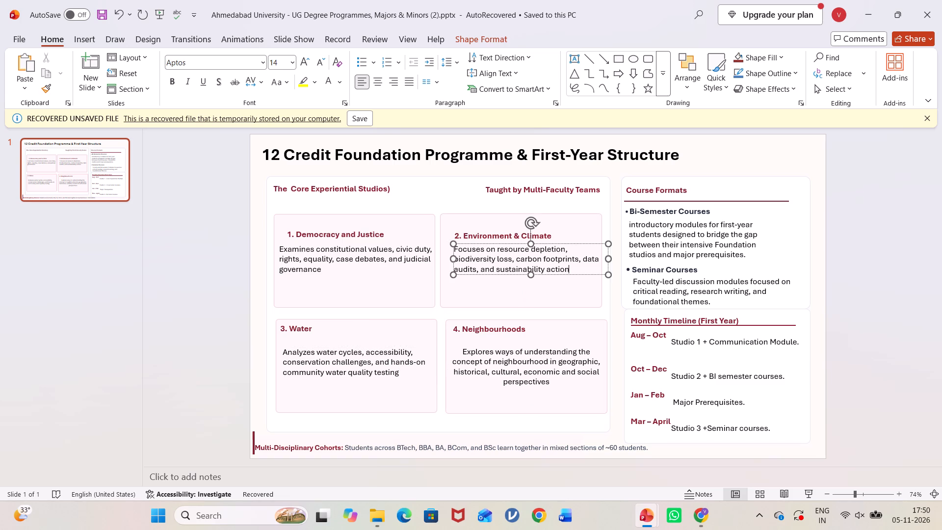
Remove the closing full stops from the Bi-Semester Courses and Seminar Courses descriptions under Course Formats.
click(749, 259)
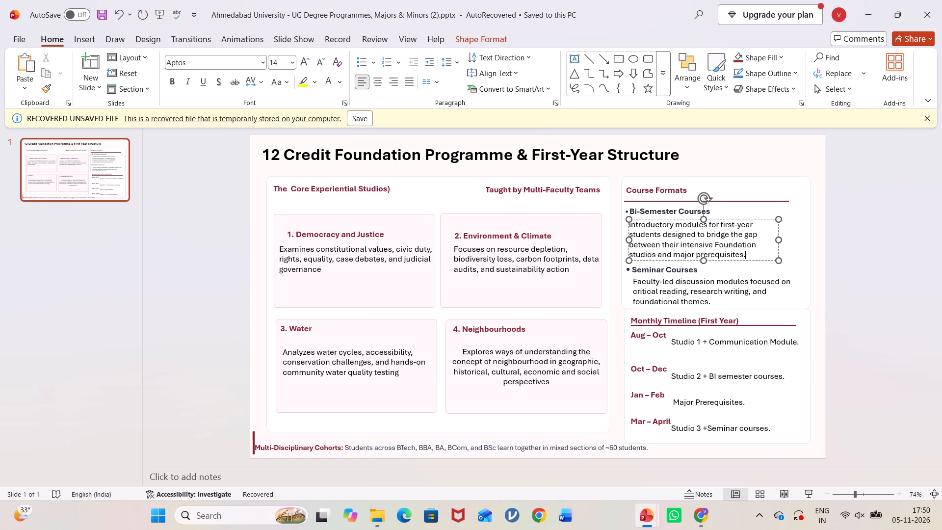
key(BackSpace)
click(717, 300)
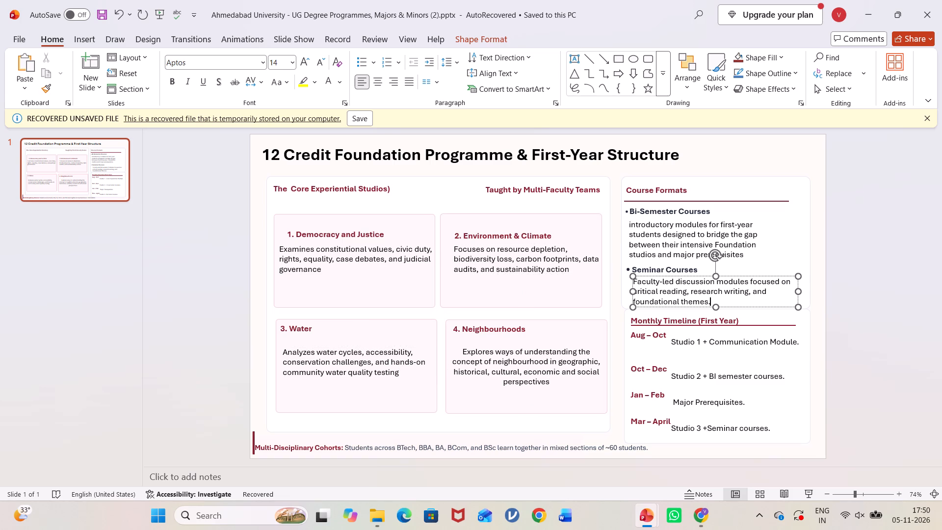
key(BackSpace)
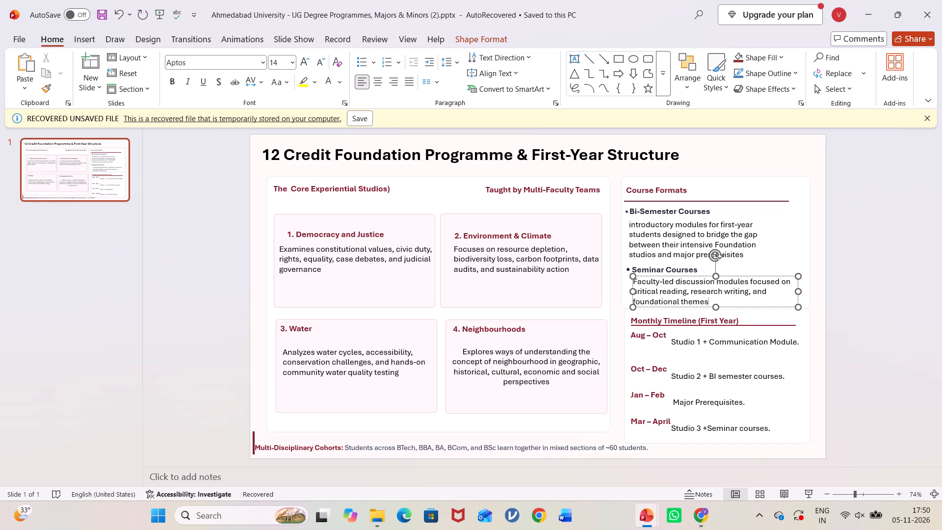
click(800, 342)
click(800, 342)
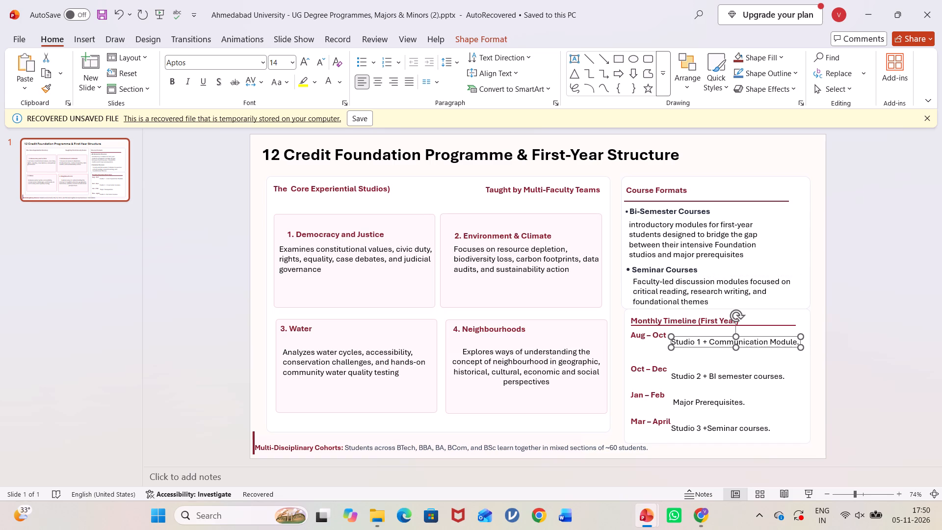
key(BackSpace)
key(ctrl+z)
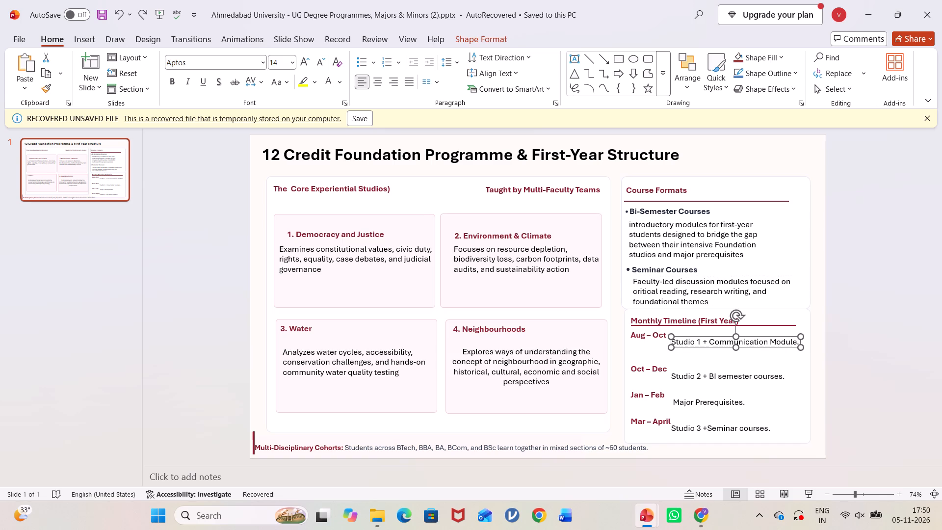
Remove the full stop after "Studio 1 + Communication Module" in the Aug – Oct entry of the Monthly Timeline.
click(790, 337)
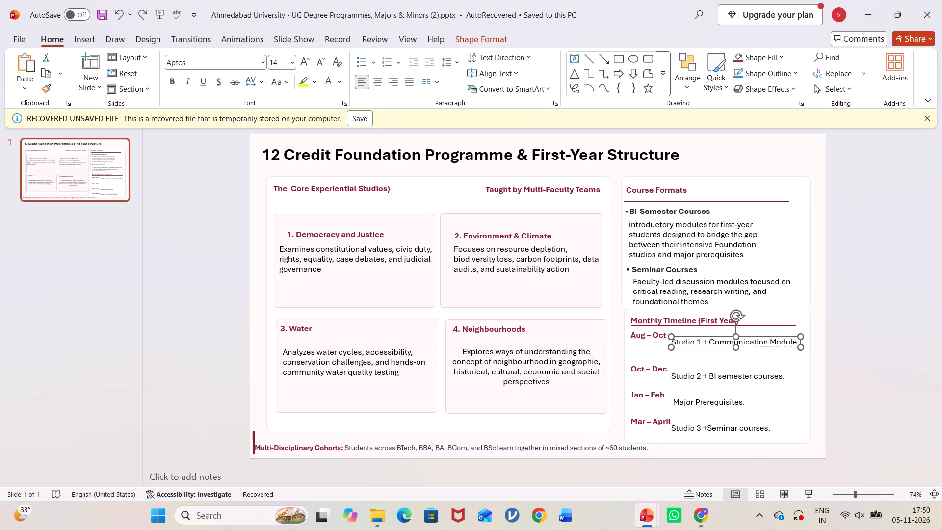
click(799, 342)
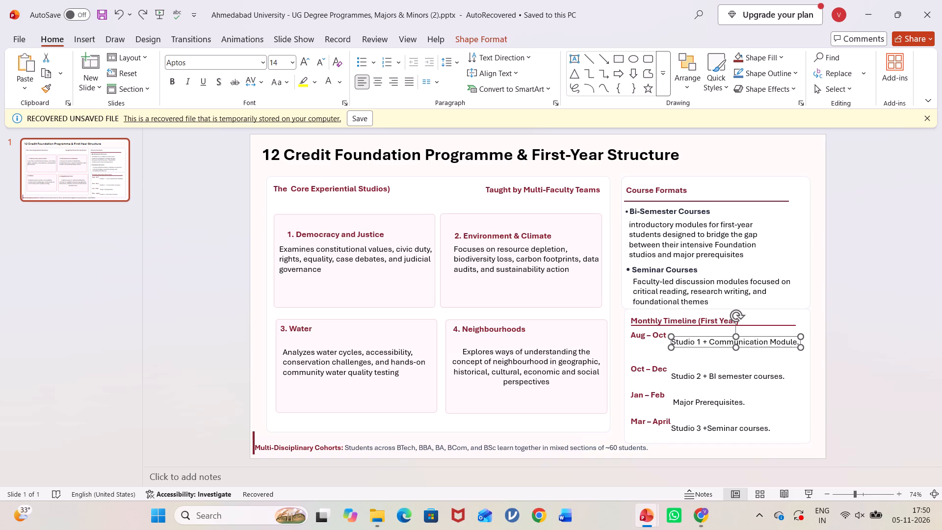
click(786, 339)
key(Right)
key(Right)
key(Right)
key(Right)
key(BackSpace)
Remove the closing full stops from the Oct – Dec, Jan – Feb and Mar – April entries of the Monthly Timeline.
click(785, 379)
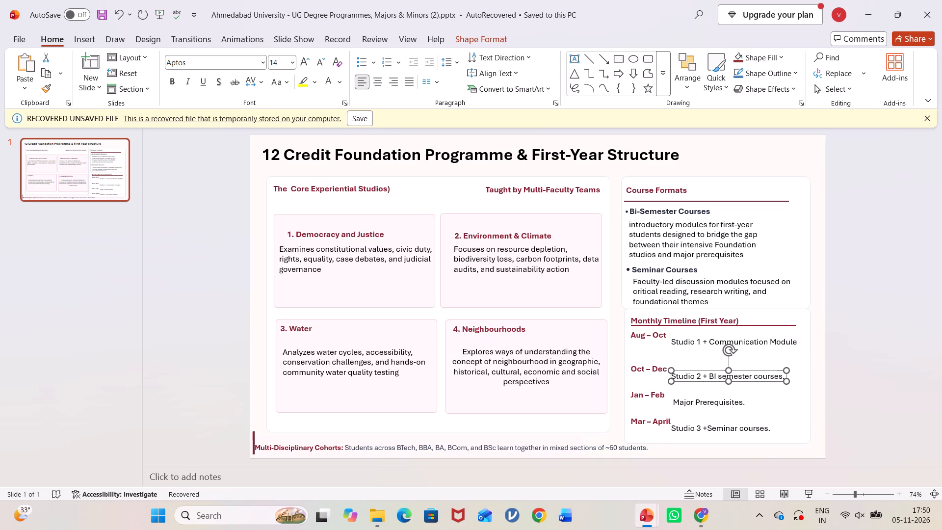
click(782, 374)
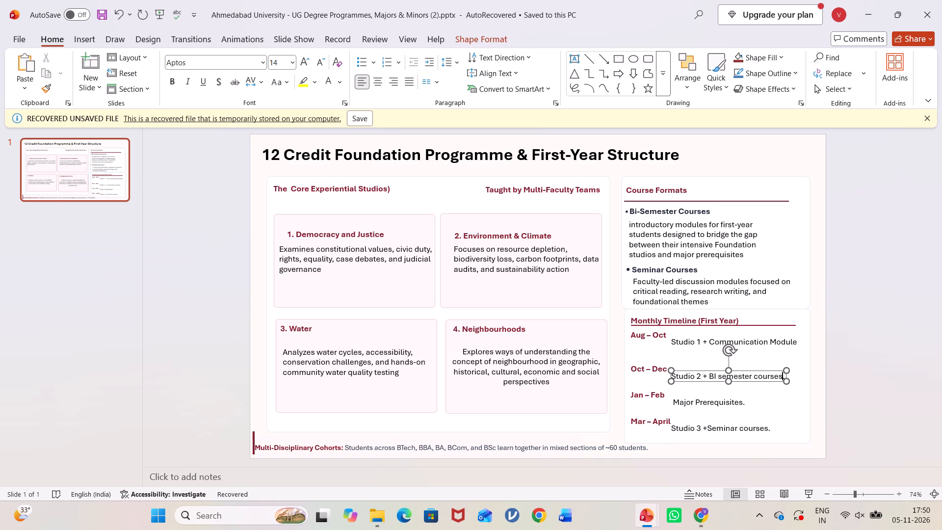
key(Right)
key(BackSpace)
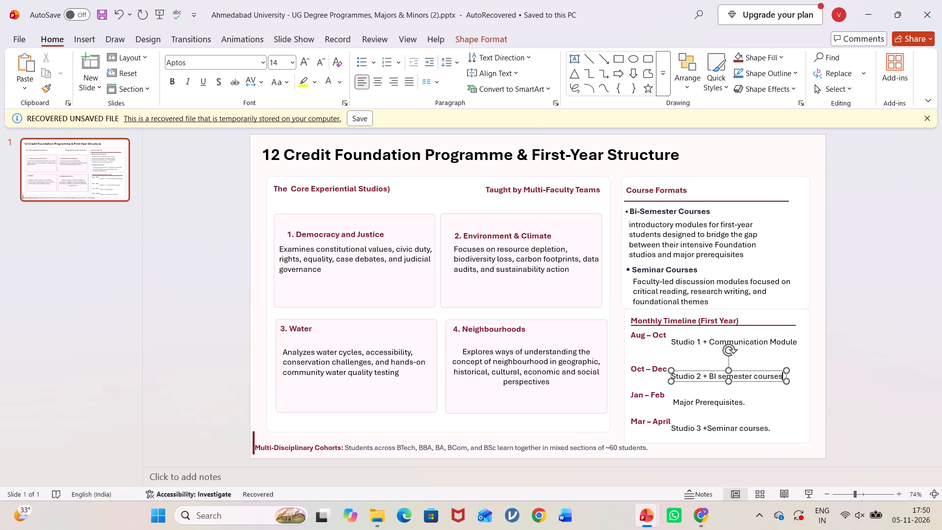
drag(739, 403, 746, 403)
click(746, 403)
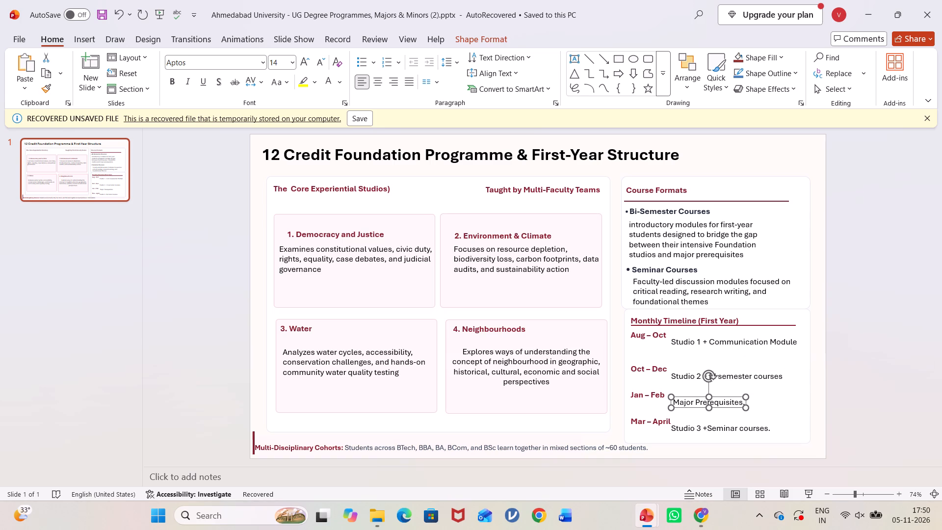
click(742, 405)
key(Right)
key(BackSpace)
drag(761, 431, 774, 430)
click(774, 430)
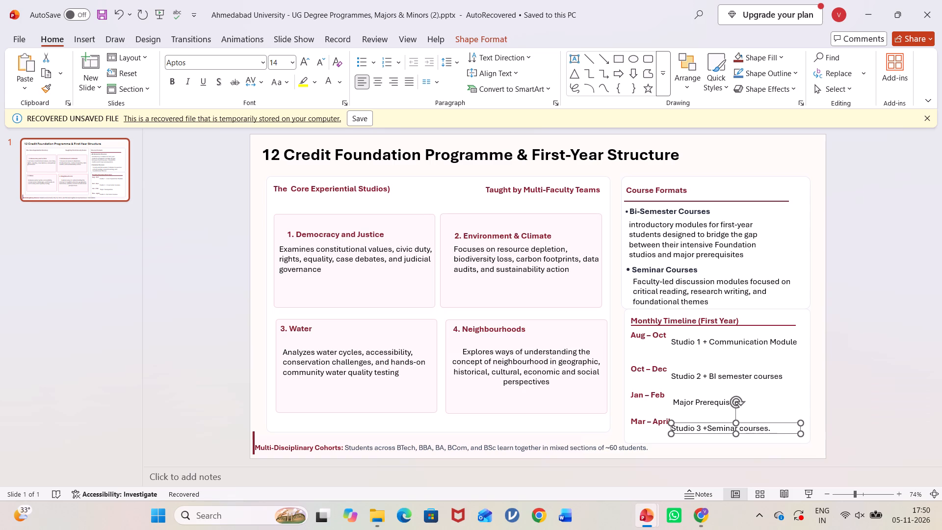
click(772, 427)
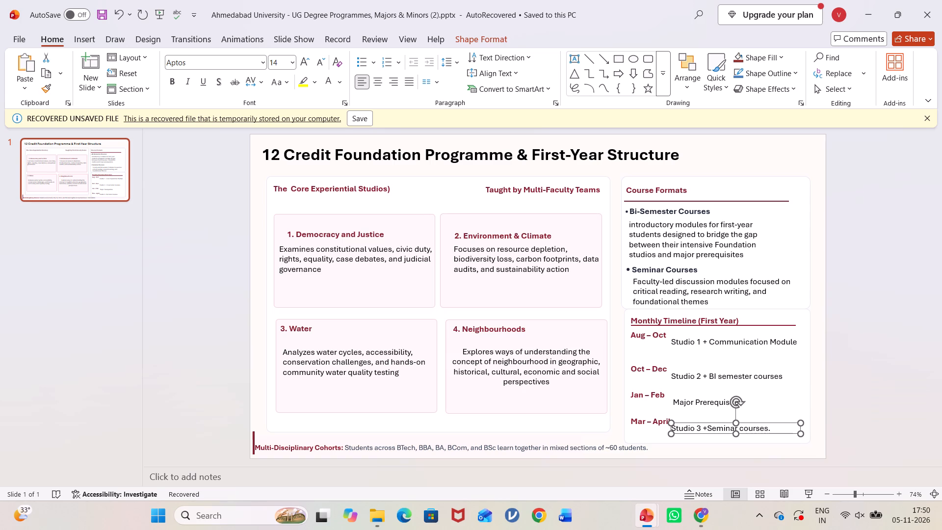
click(770, 428)
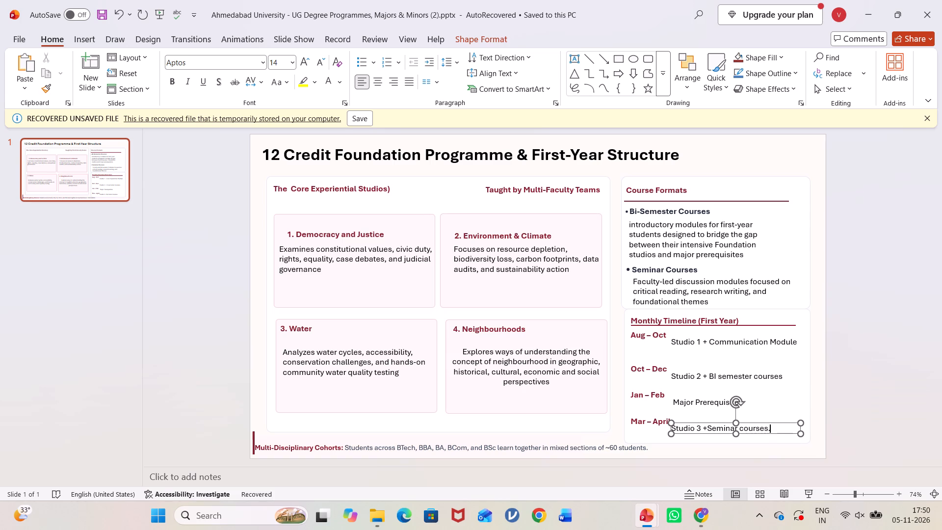
key(BackSpace)
Move the "Studio 3 +Seminar courses" text slightly up and away from its Mar – April label so both sit on one line.
drag(770, 428, 777, 424)
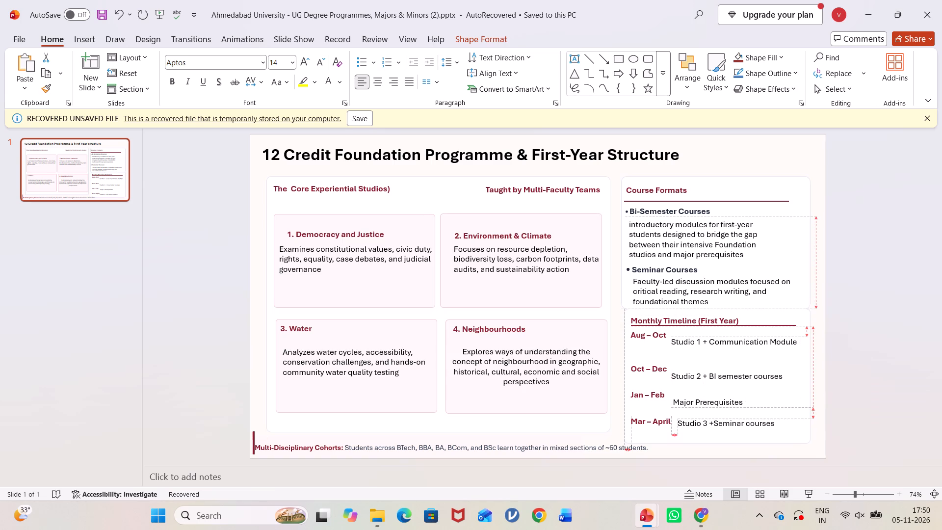
drag(777, 424, 776, 421)
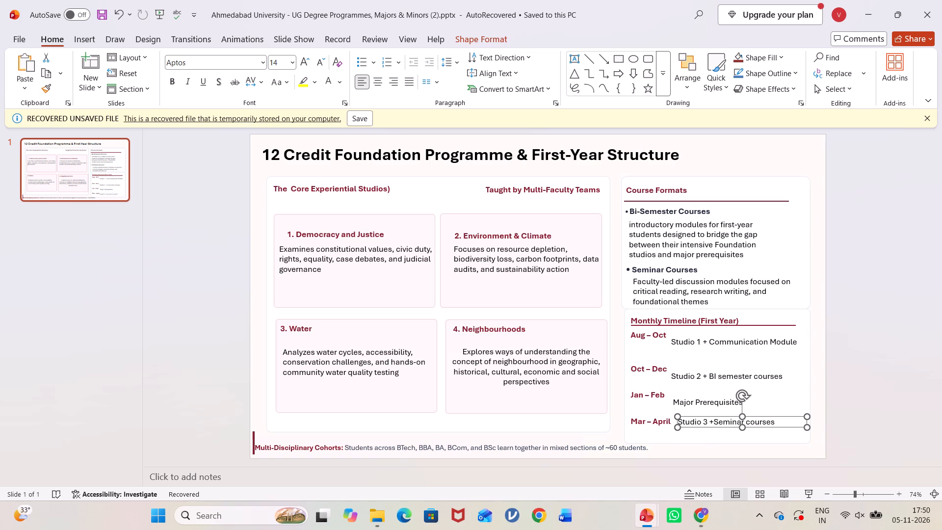
Remove the closing full stop from the Multi-Disciplinary Cohorts line at the bottom of the slide.
click(649, 449)
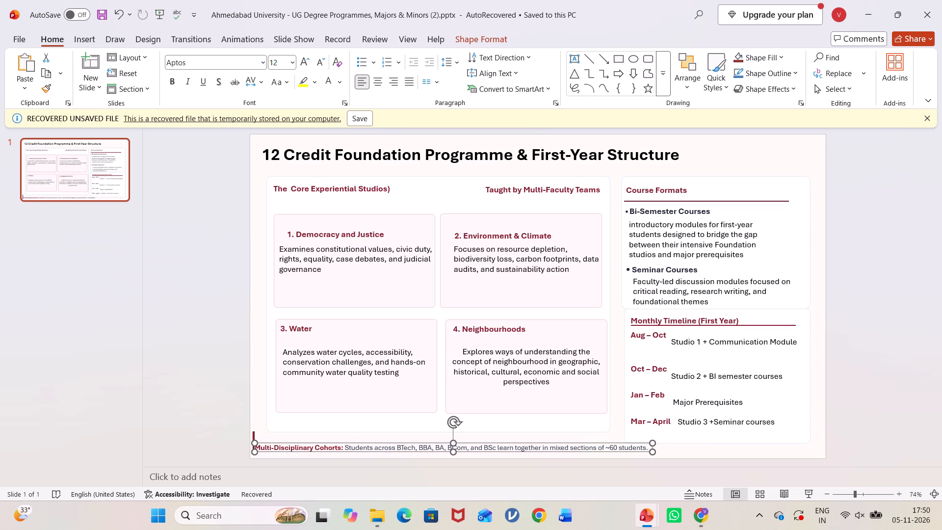
click(648, 447)
key(BackSpace)
Show the edited 12 Credit Foundation Programme slide as a full-screen slide show.
click(808, 499)
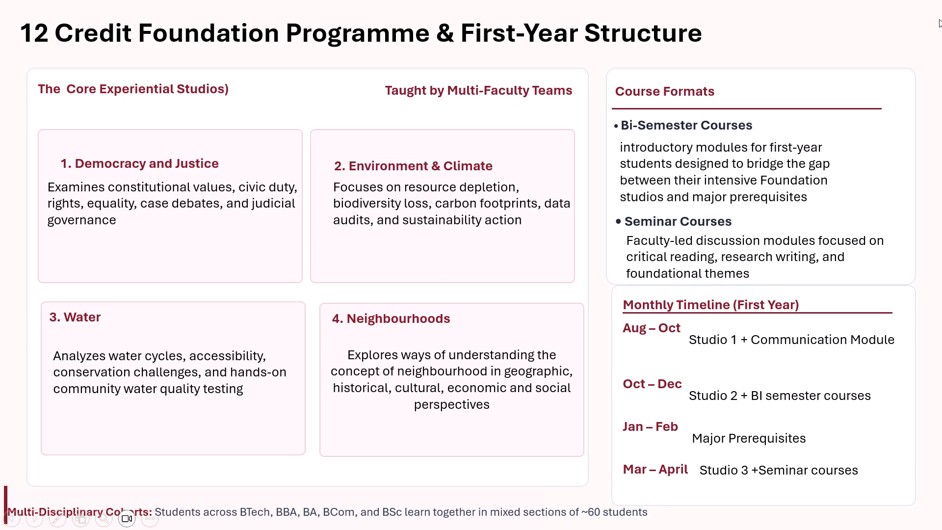
Capture the whole full-screen 12 Credit Foundation Programme slide as a screenshot and exit the slide show.
key(Print)
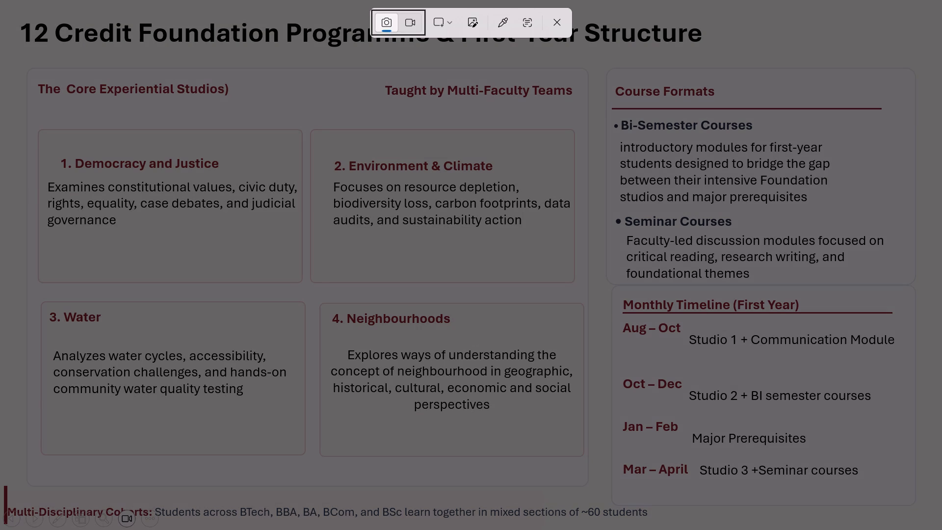
drag(4, 2, 797, 529)
scroll(176, 232, right, 5)
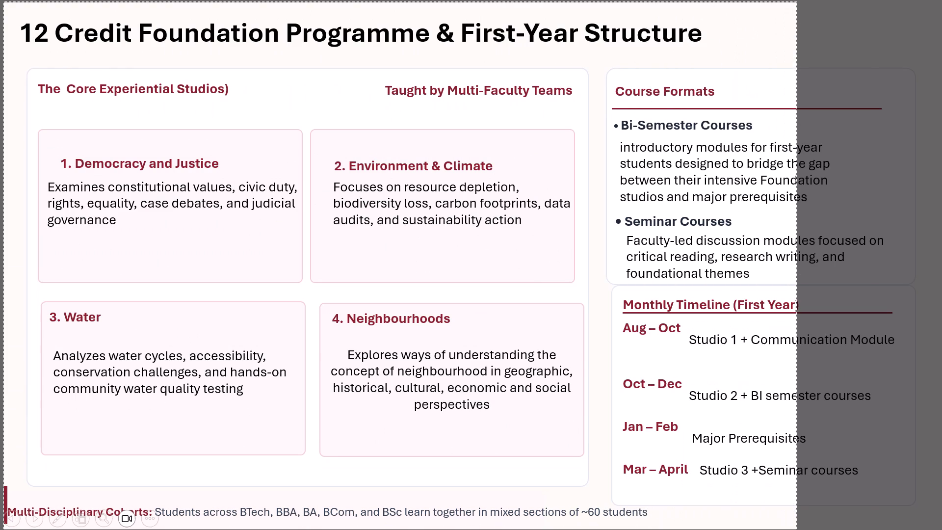
drag(797, 529, 934, 529)
scroll(804, 529, right, 1)
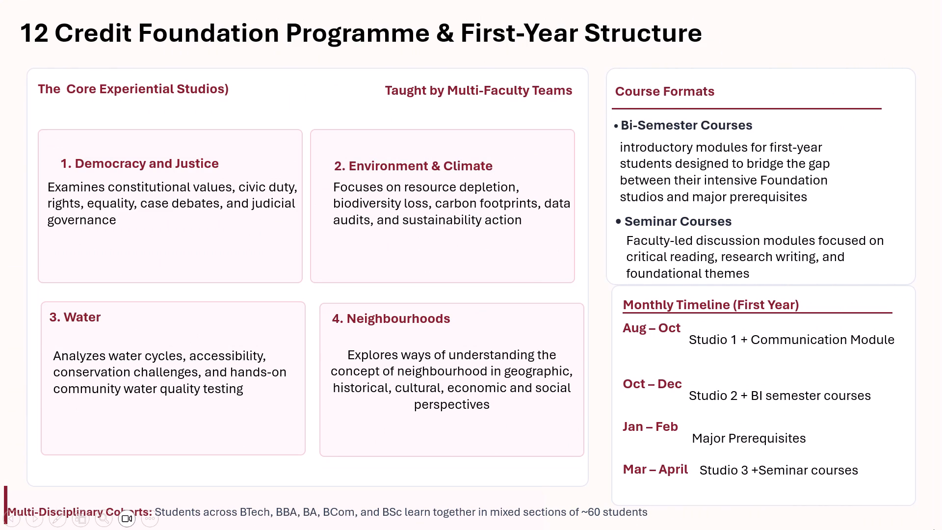
key(Escape)
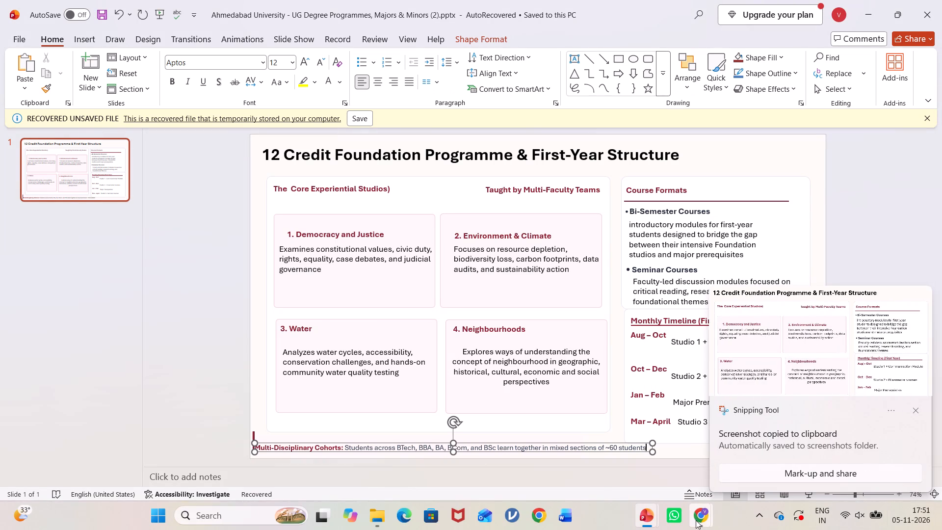
Switch to the Canva deck and replace the old Foundation Programme graphic on page 11 with the captured screenshot.
click(727, 470)
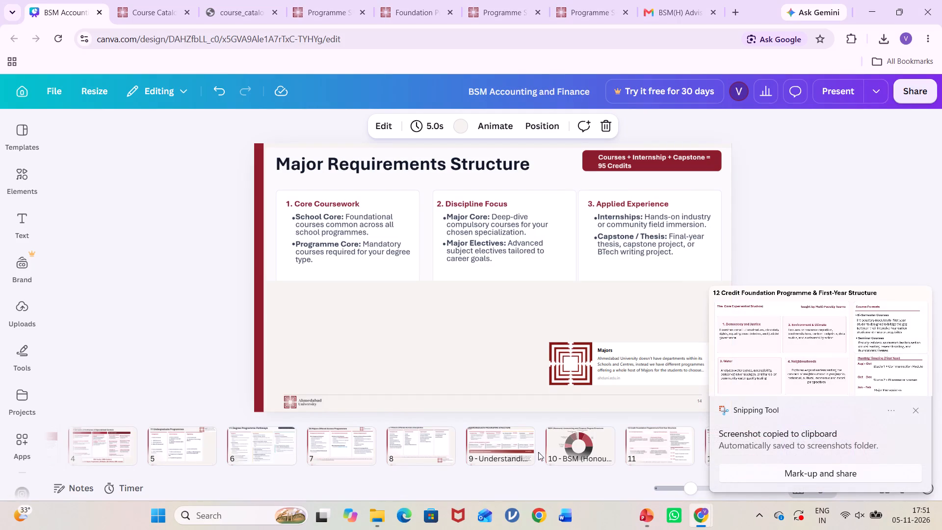
click(522, 446)
key(Right)
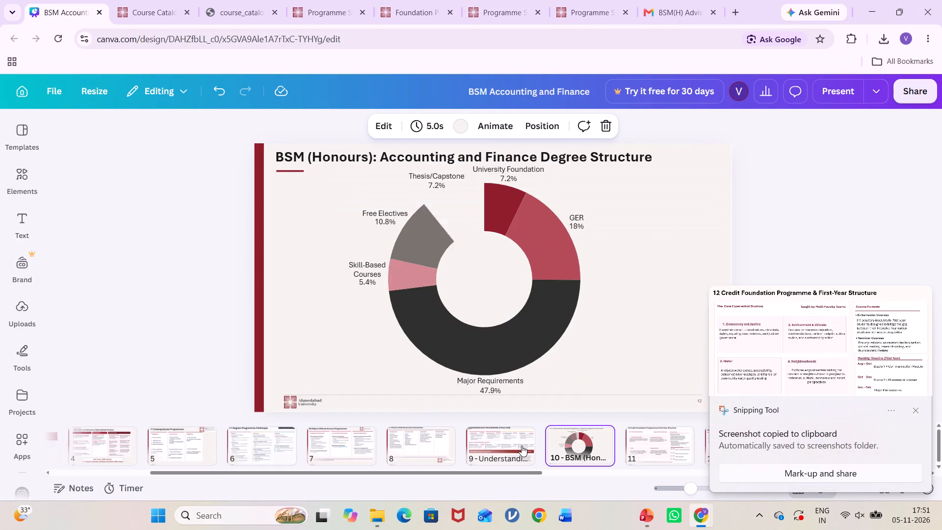
key(Right)
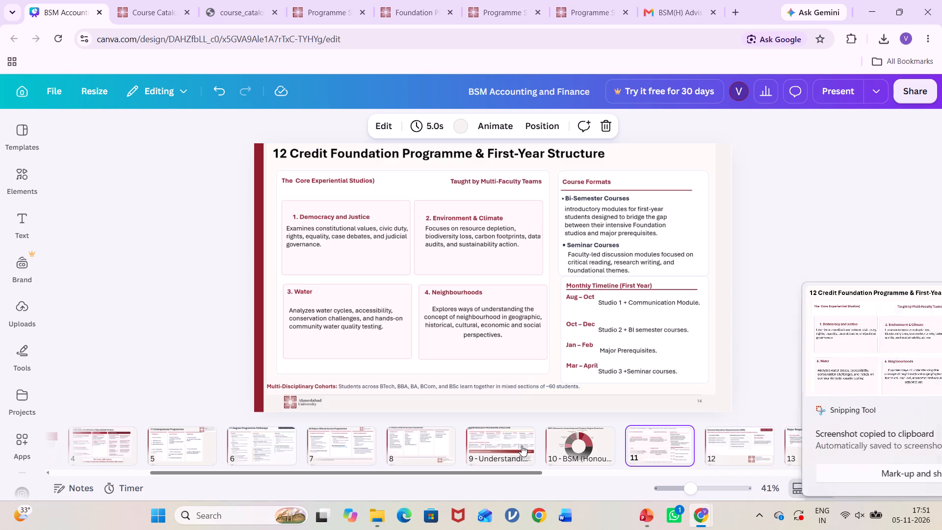
click(494, 253)
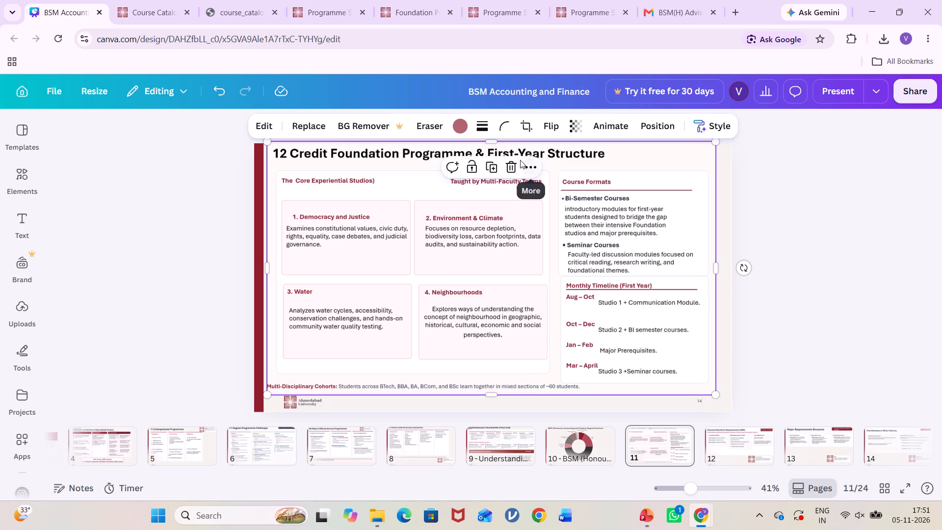
click(510, 160)
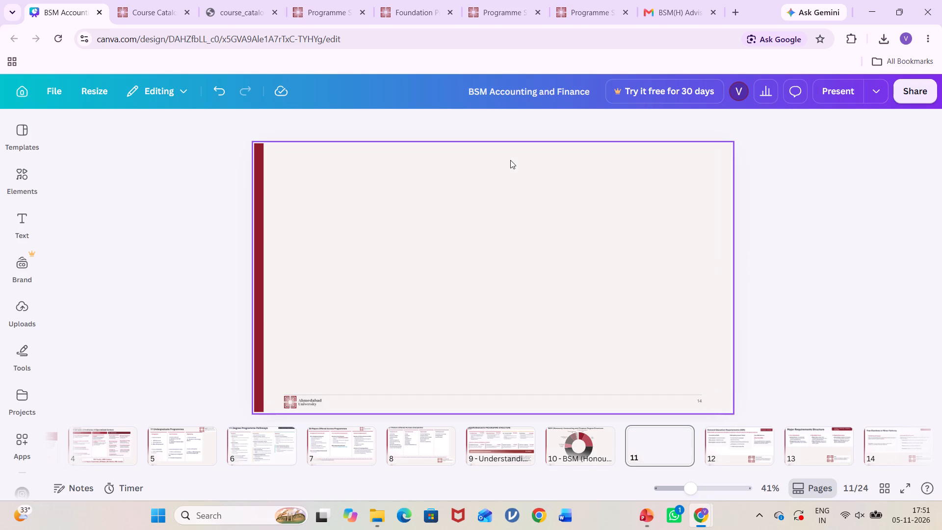
key(ctrl+v)
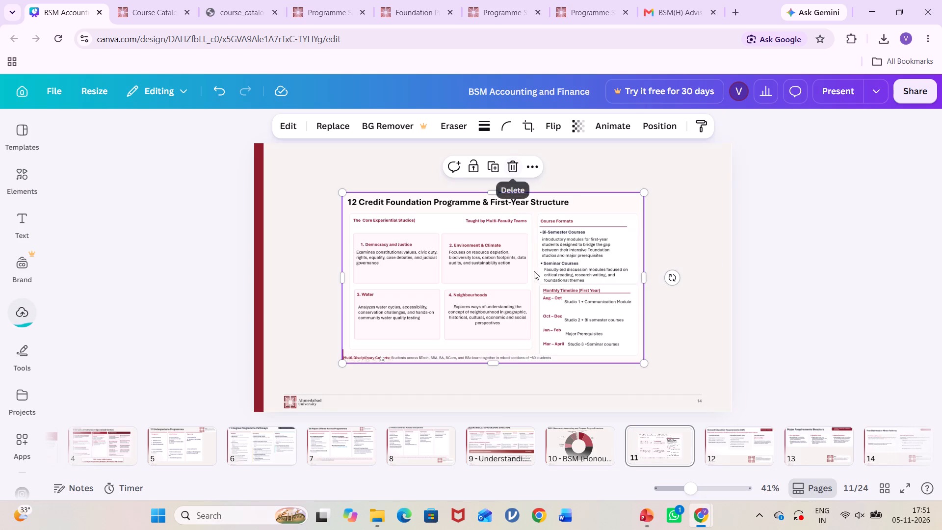
Align the pasted graphic to the page's top beside the maroon bar and enlarge it to about 1,865 by 1,040.
drag(547, 289, 472, 241)
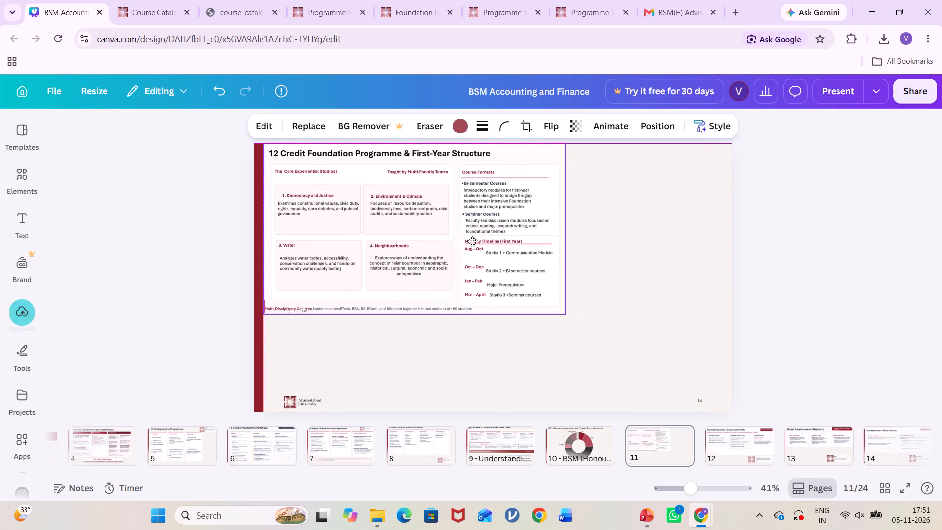
drag(472, 241, 473, 243)
drag(574, 315, 740, 382)
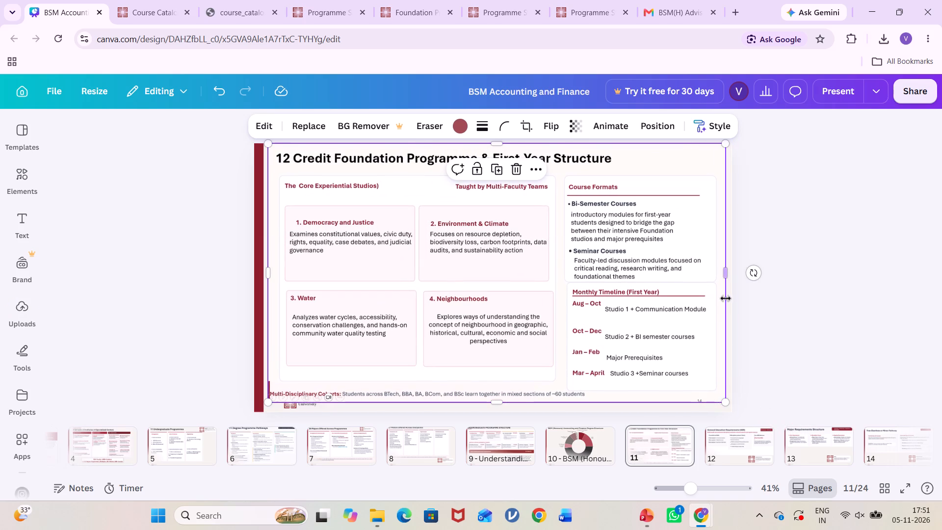
drag(729, 274, 735, 277)
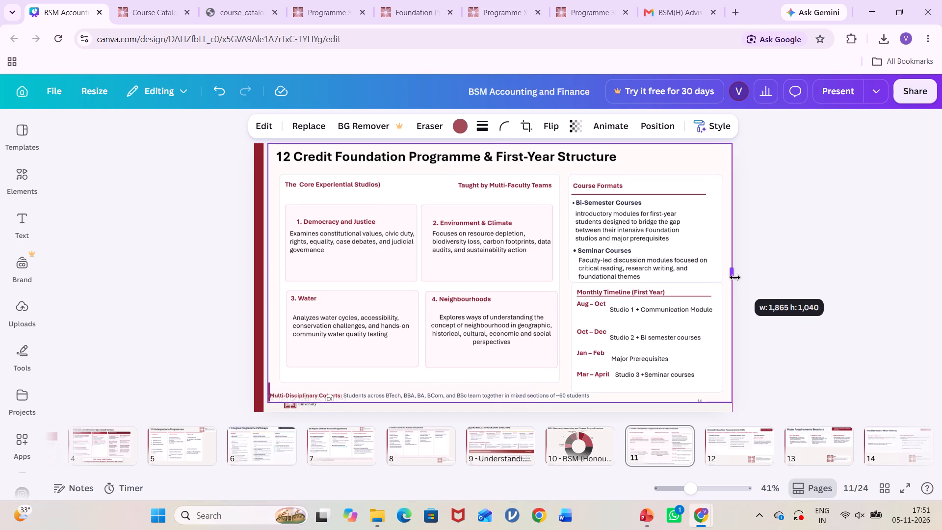
drag(735, 277, 735, 278)
click(819, 258)
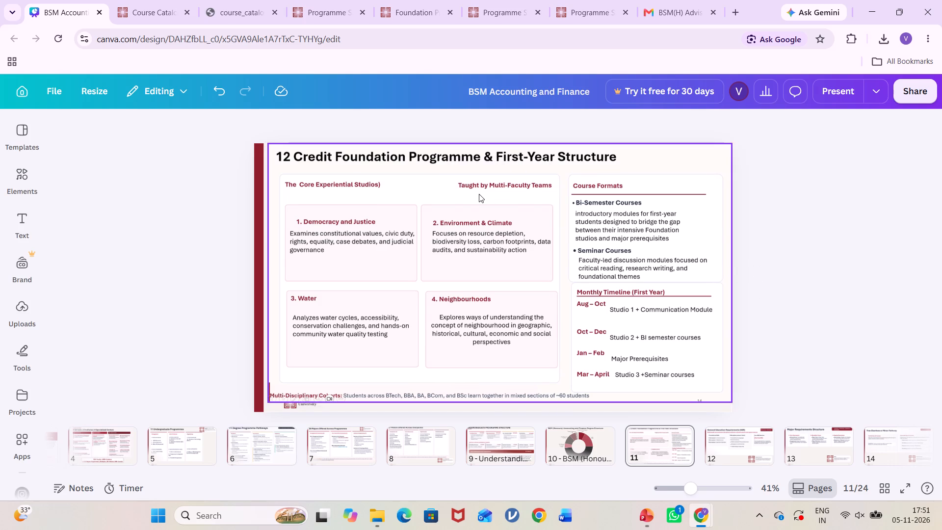
Shift the graphic left against the maroon bar and trim a thin strip off its top edge.
drag(455, 193, 450, 192)
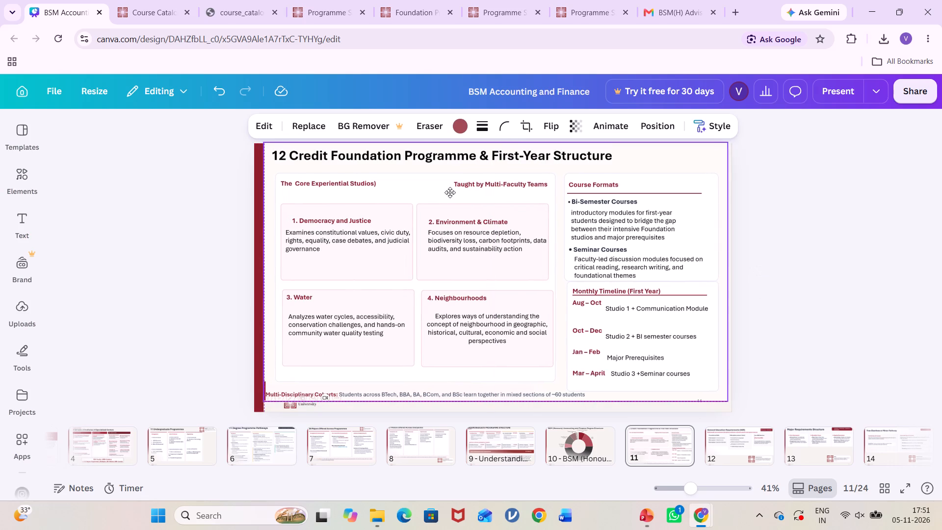
drag(450, 192, 450, 193)
drag(495, 142, 495, 146)
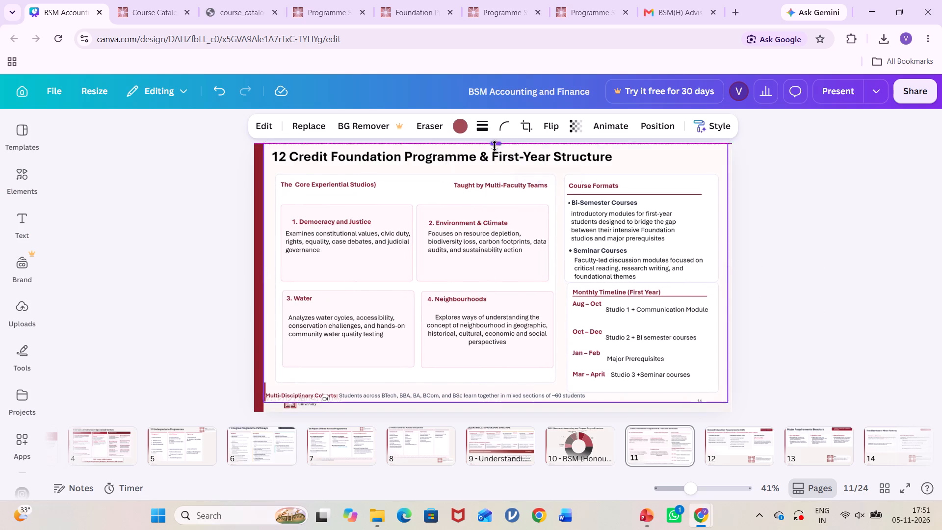
drag(495, 146, 495, 148)
click(497, 205)
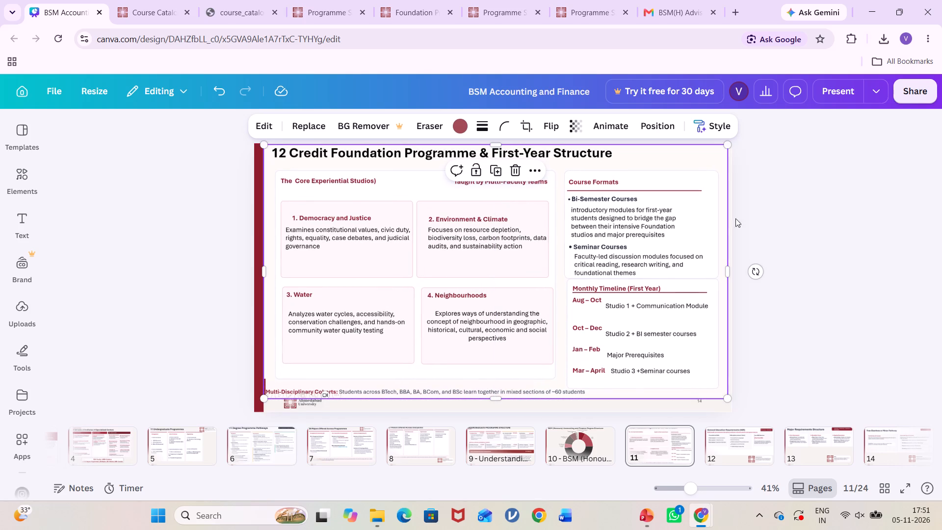
click(800, 219)
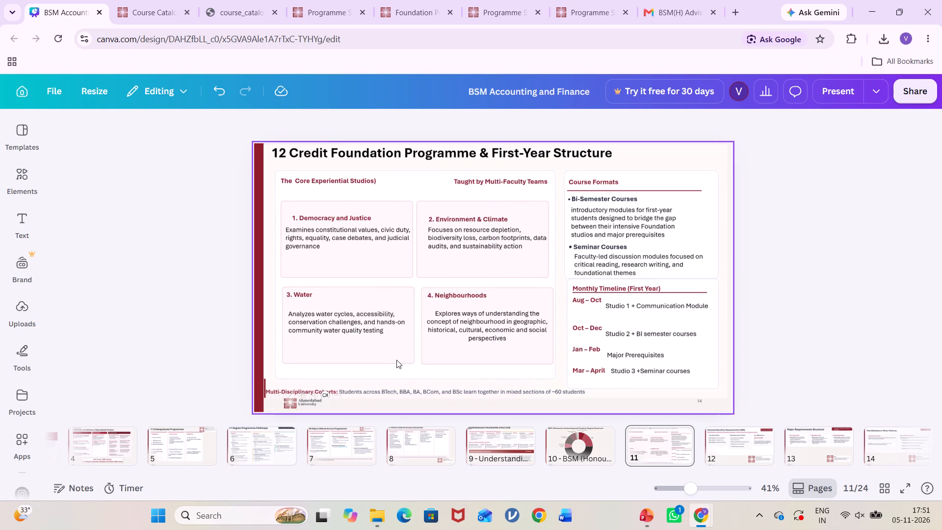
Crop the graphic's bottom edge to about 967 high, cutting off the Multi-Disciplinary Cohorts line above the footer.
click(536, 384)
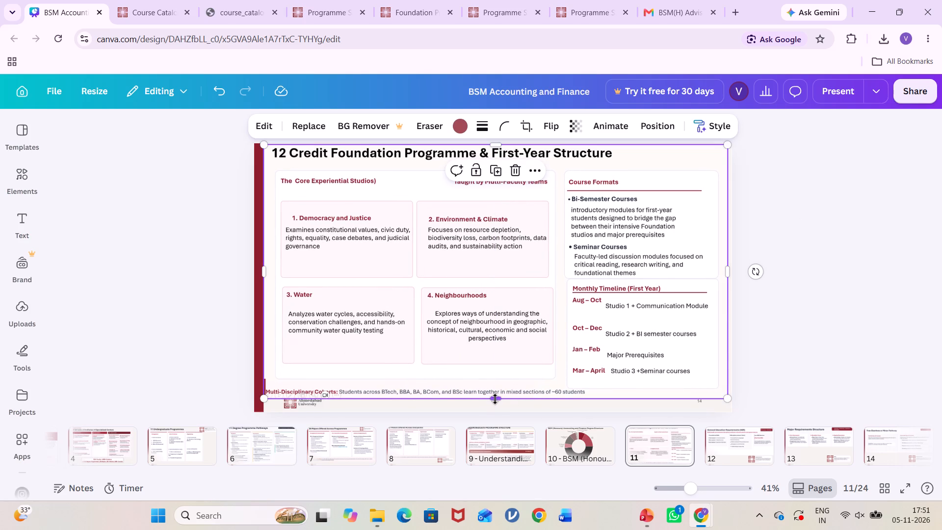
click(495, 399)
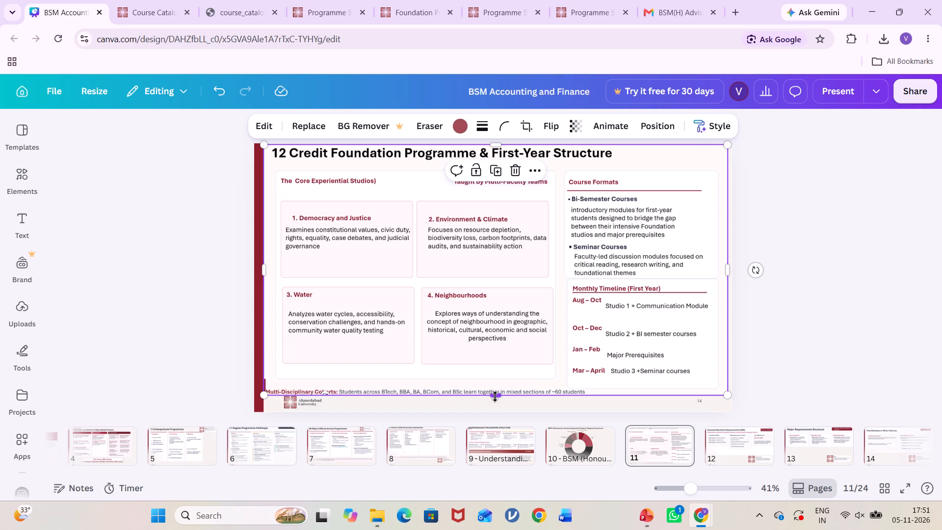
click(780, 376)
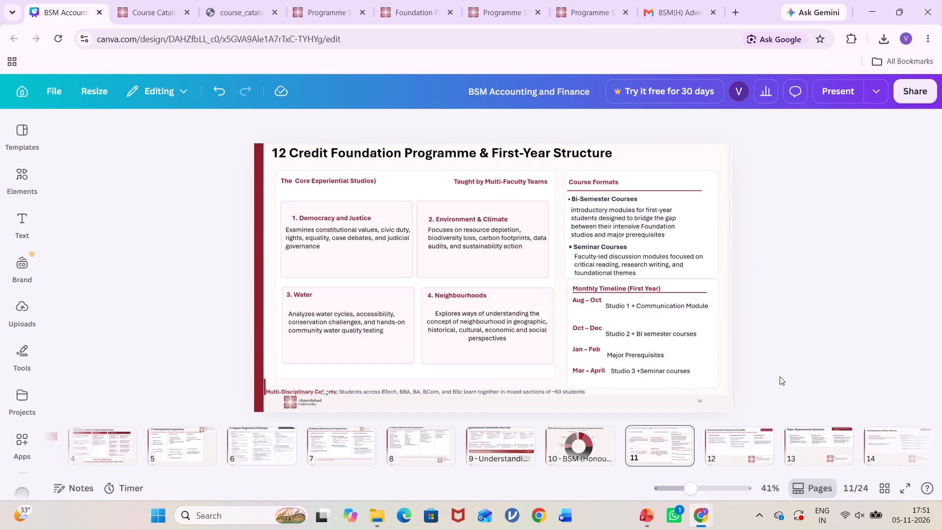
click(321, 393)
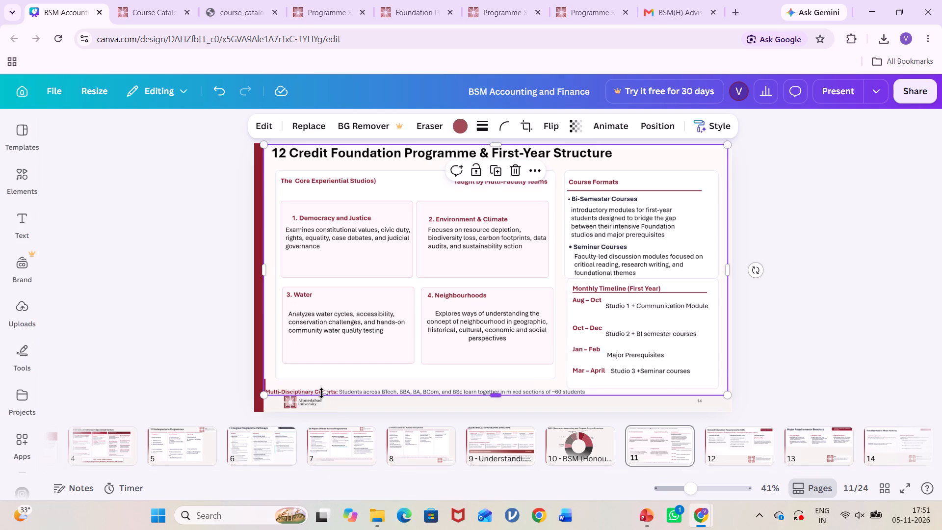
drag(497, 397, 496, 391)
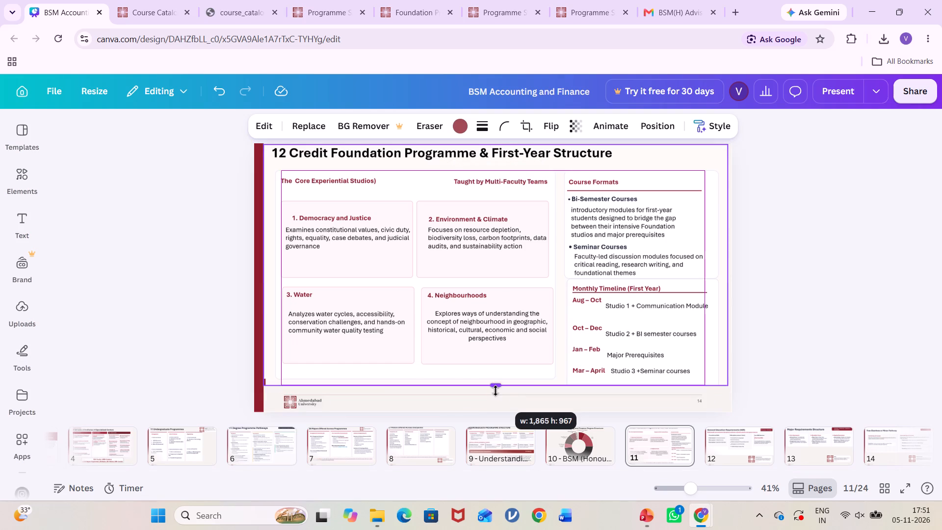
drag(496, 391, 504, 390)
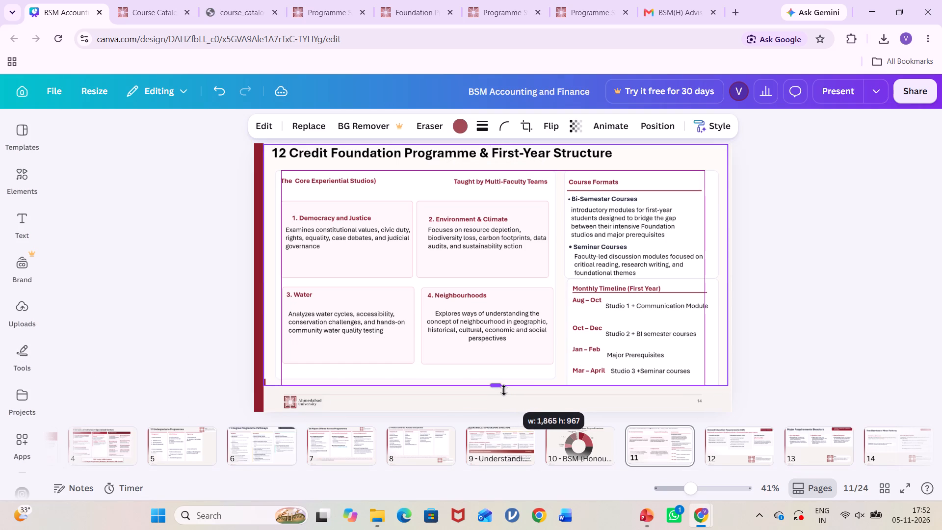
drag(504, 390, 497, 392)
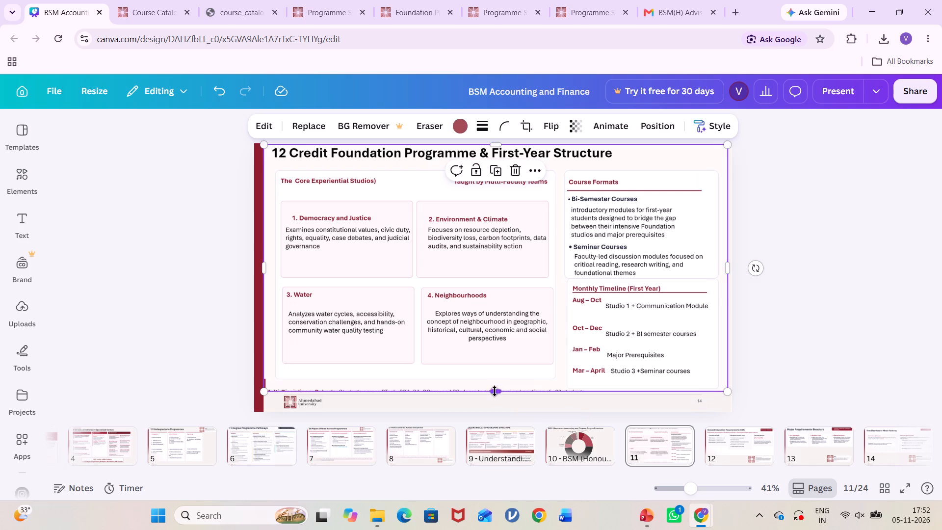
click(498, 393)
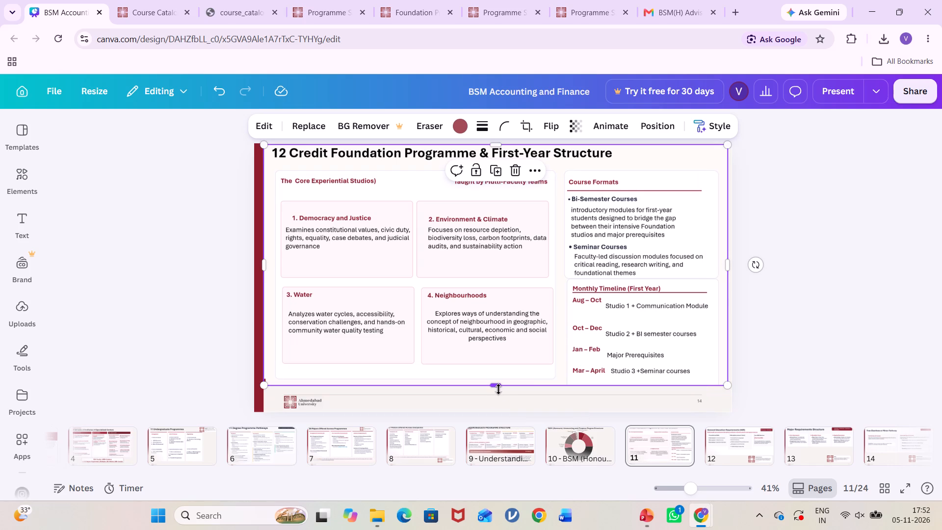
click(794, 379)
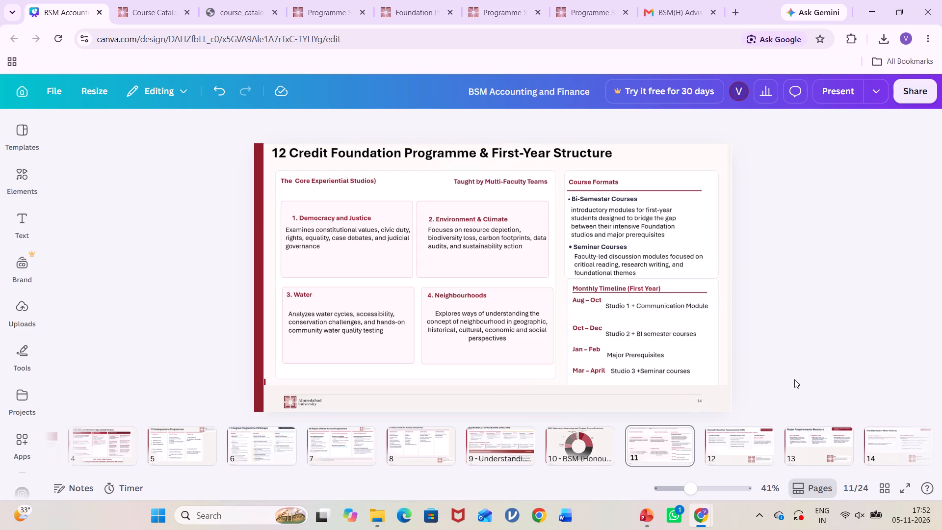
Check page 11 in full-screen presentation and return to the editor.
click(852, 97)
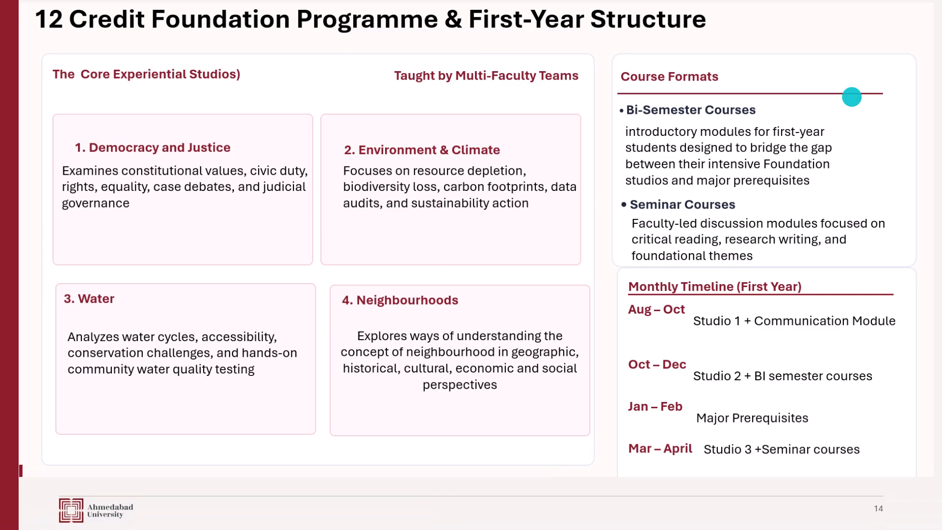
key(Escape)
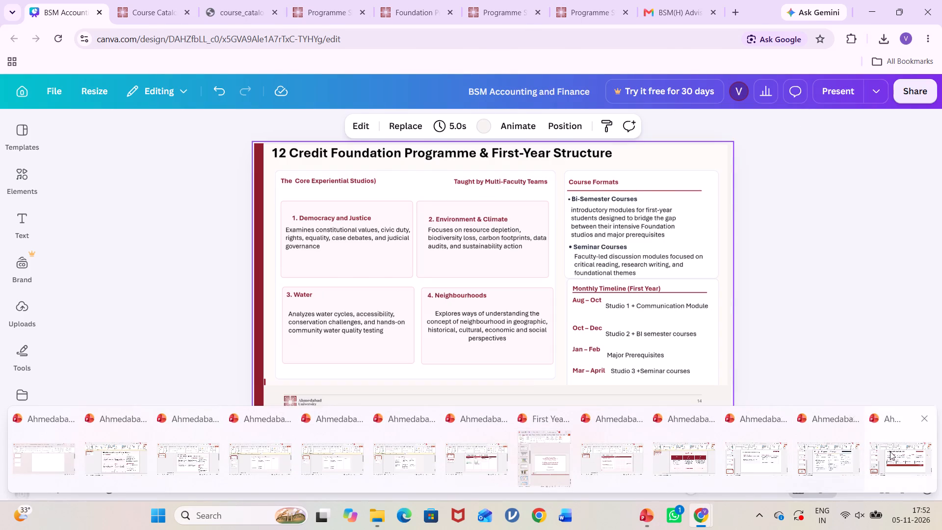
Switch to the edited Foundation Programme slide in PowerPoint, close the older 12-Credit version, and place PowerPoint side by side with Canva.
click(192, 460)
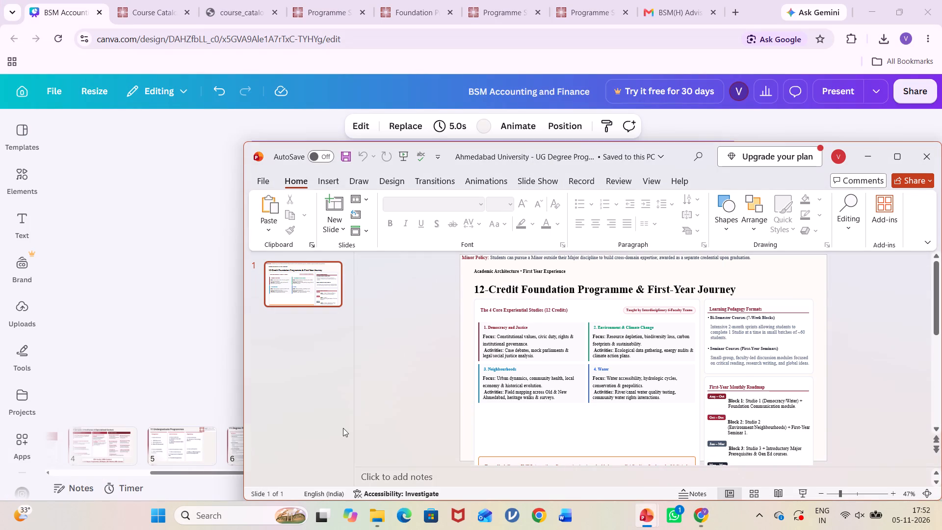
click(918, 167)
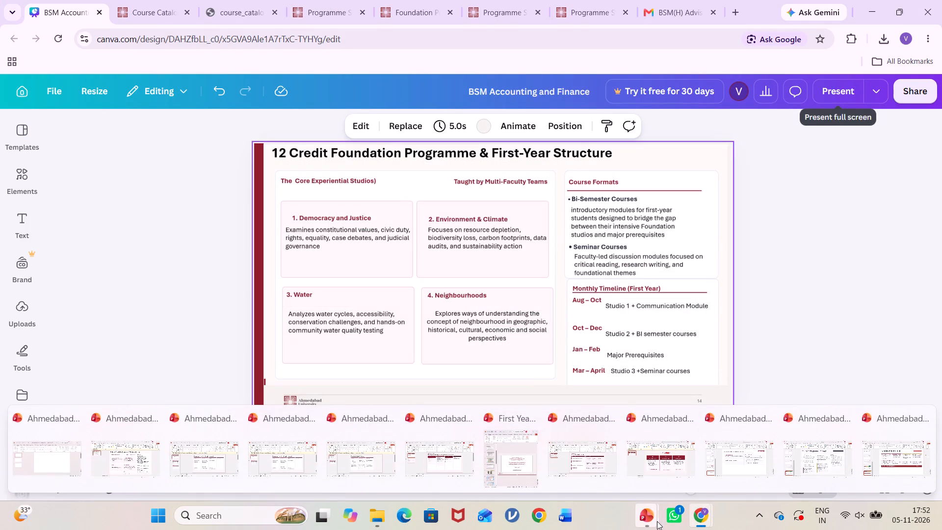
click(119, 446)
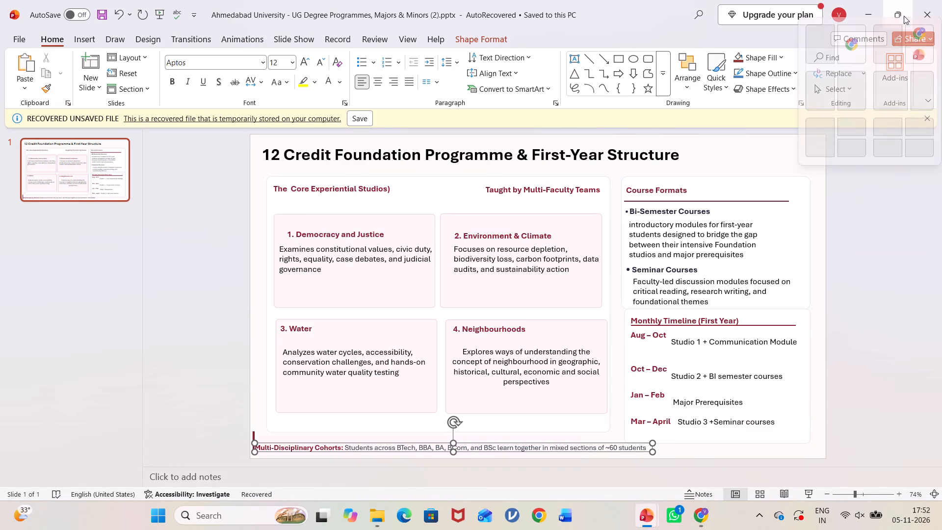
click(823, 54)
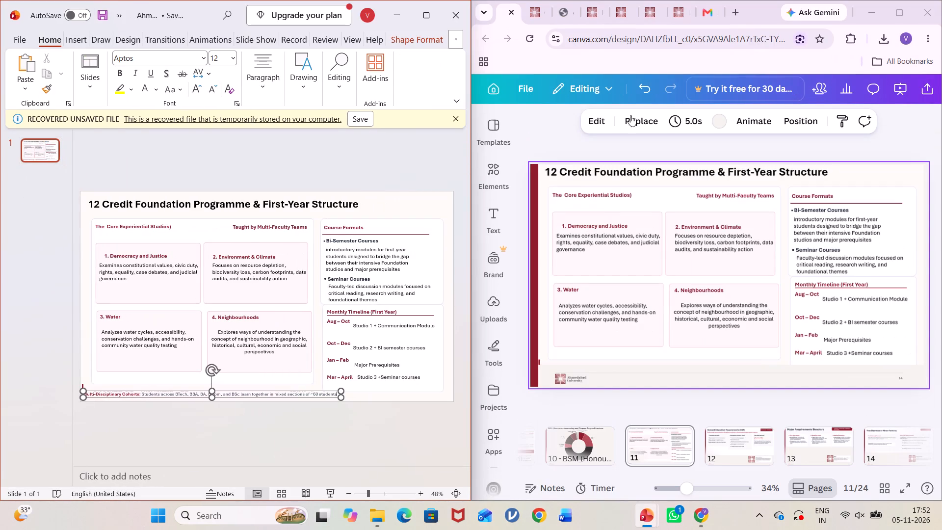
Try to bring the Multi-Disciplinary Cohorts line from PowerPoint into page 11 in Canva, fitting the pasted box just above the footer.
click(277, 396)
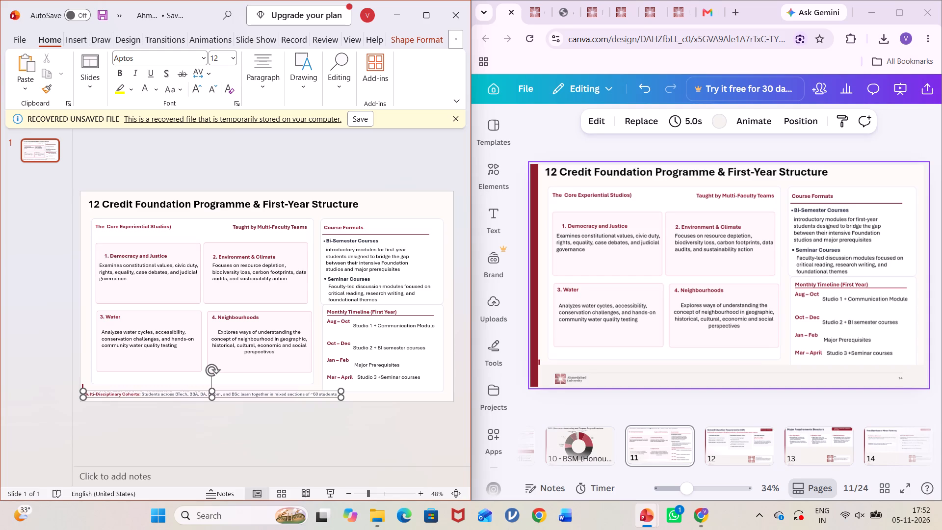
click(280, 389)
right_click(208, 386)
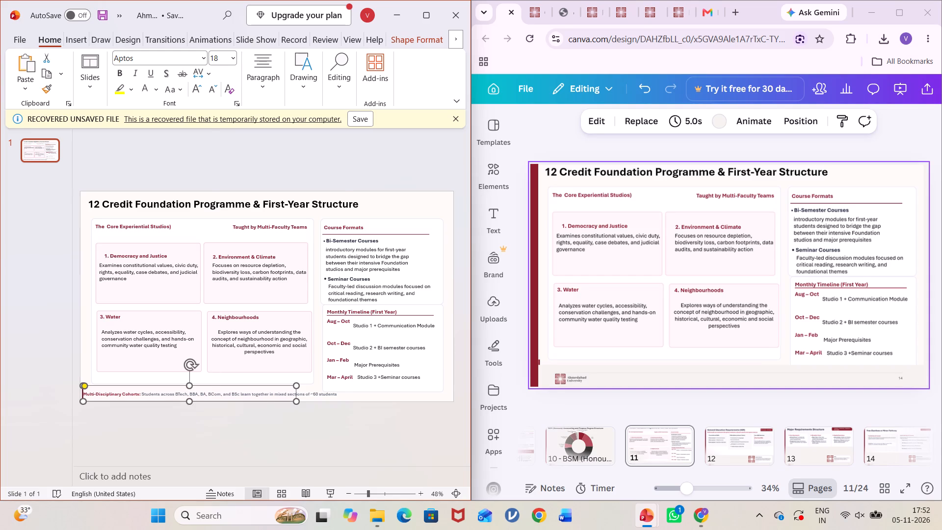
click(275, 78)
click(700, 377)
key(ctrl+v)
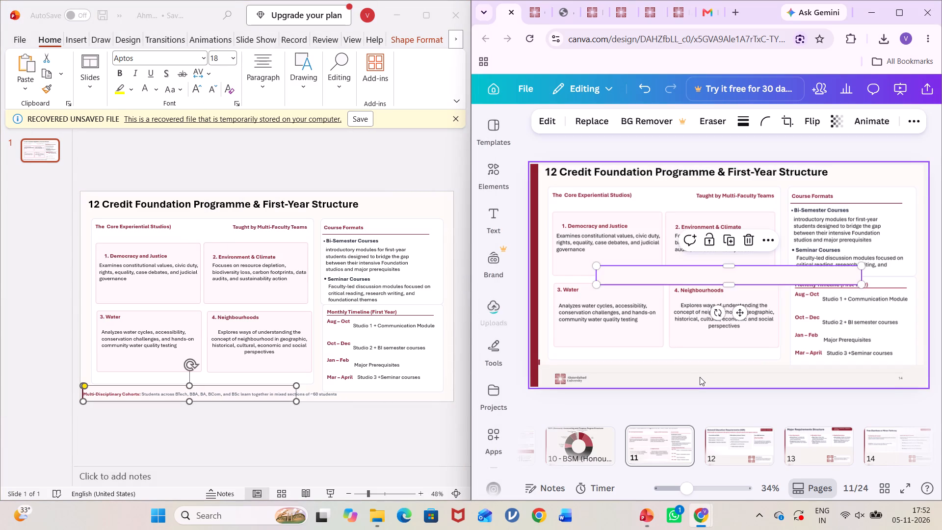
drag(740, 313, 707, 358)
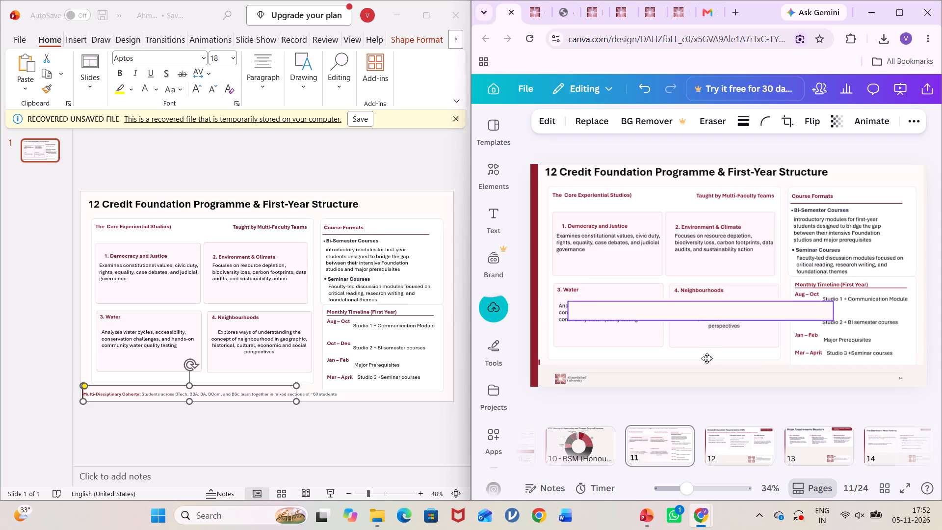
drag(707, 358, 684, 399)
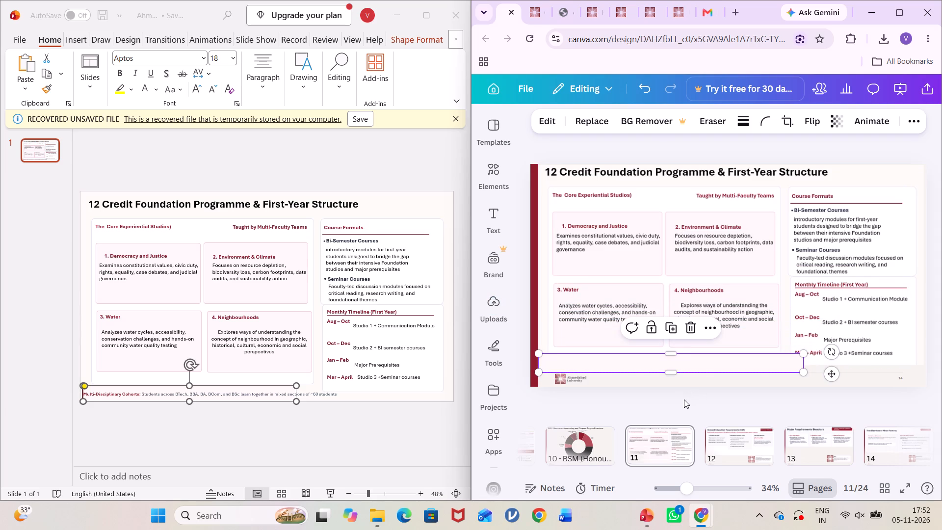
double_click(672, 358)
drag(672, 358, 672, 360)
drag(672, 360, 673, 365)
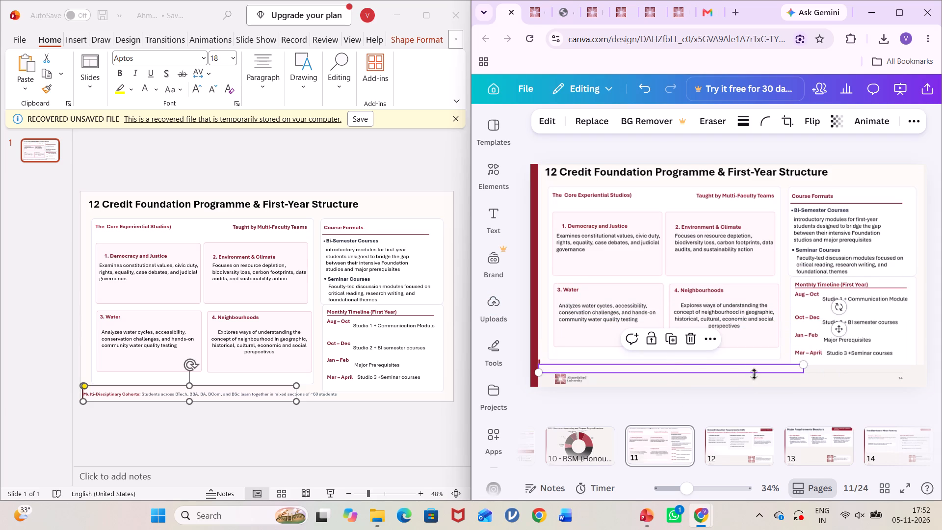
Copy the Multi-Disciplinary Cohorts text from the PowerPoint slide into page 11 in Canva and place it just above the footer line.
click(281, 389)
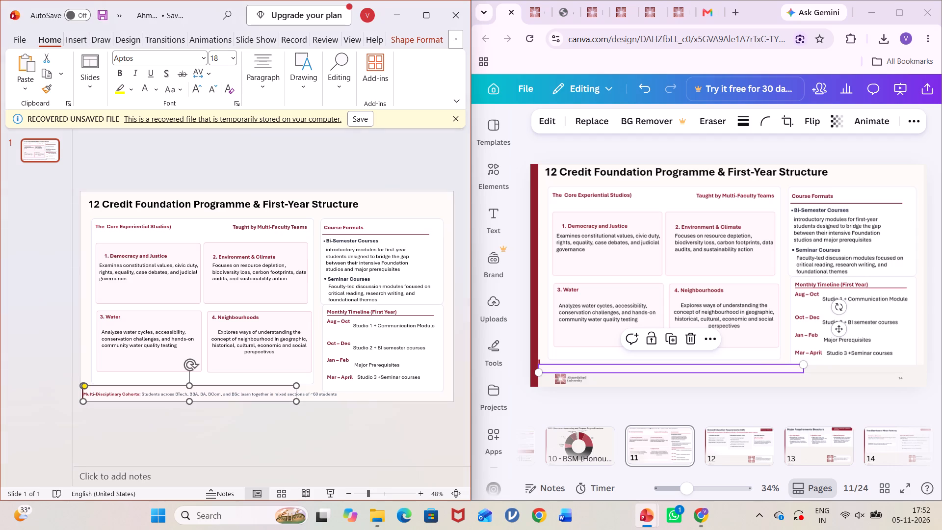
click(278, 393)
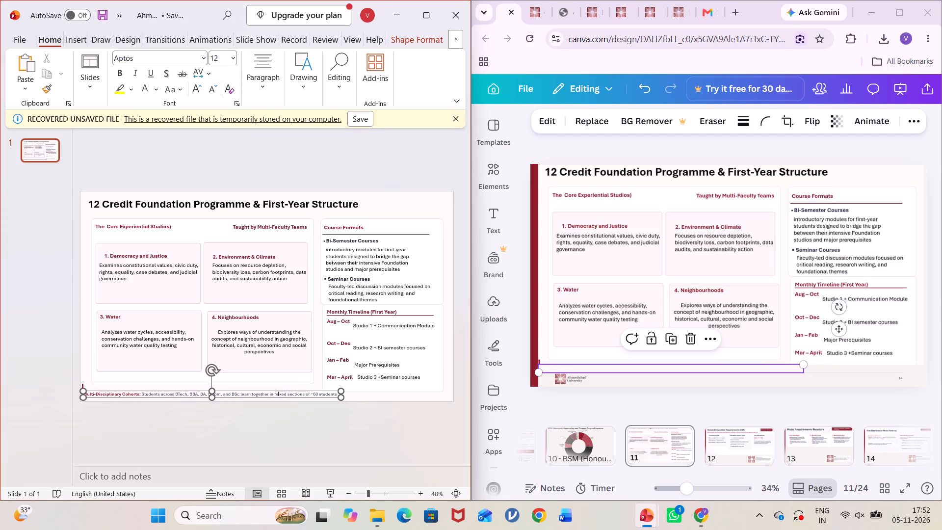
key(ctrl+a)
key(ctrl+c)
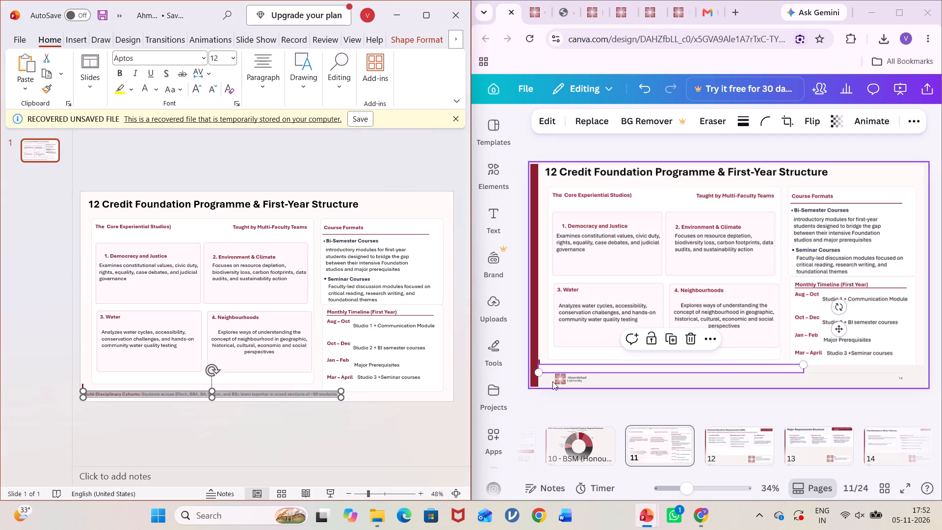
click(559, 370)
key(ctrl+v)
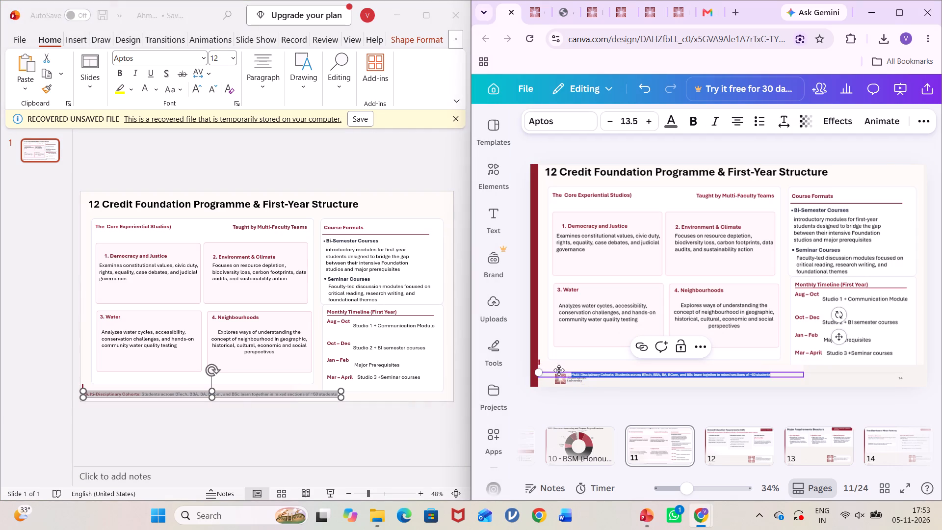
click(737, 374)
drag(763, 371, 764, 363)
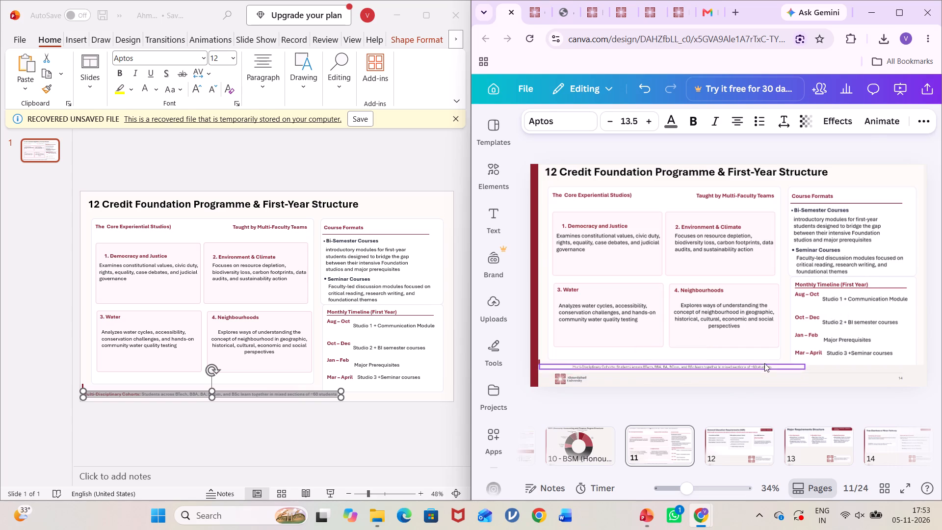
drag(764, 363, 764, 364)
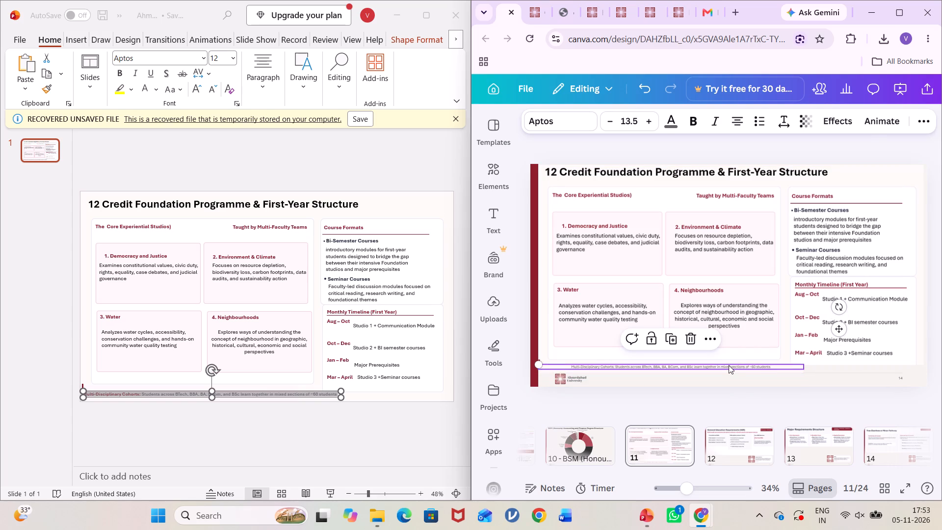
Widen the Multi-Disciplinary Cohorts text box to nearly the full graphic width and increase its font size to 21.5.
drag(807, 366, 890, 366)
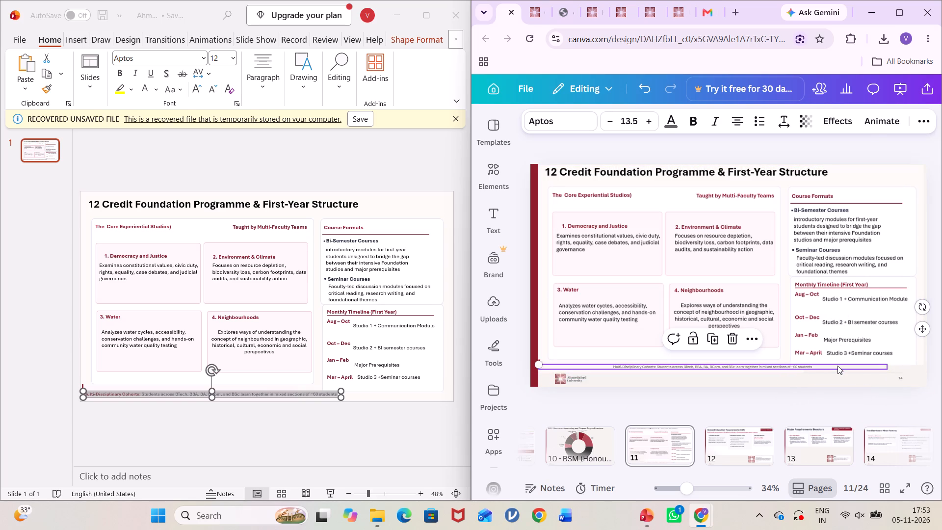
double_click(837, 367)
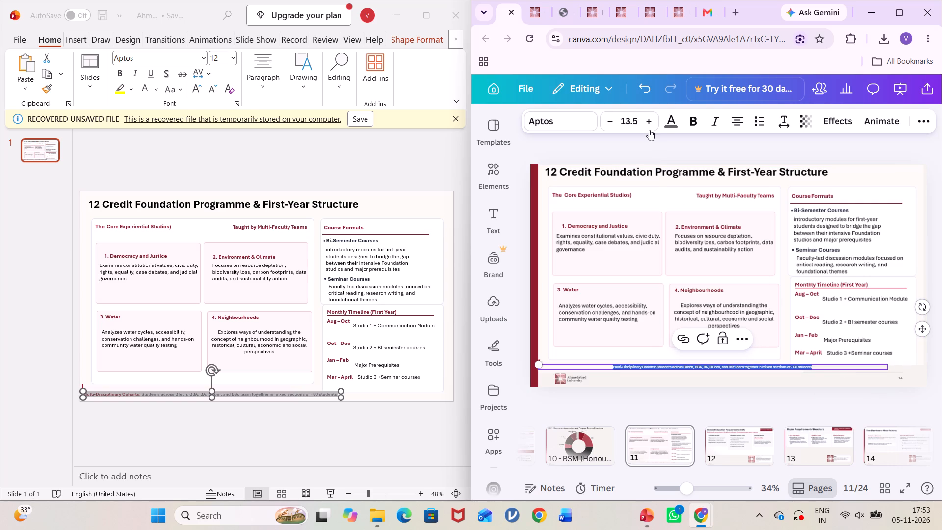
triple_click(650, 123)
triple_click(650, 123)
double_click(650, 123)
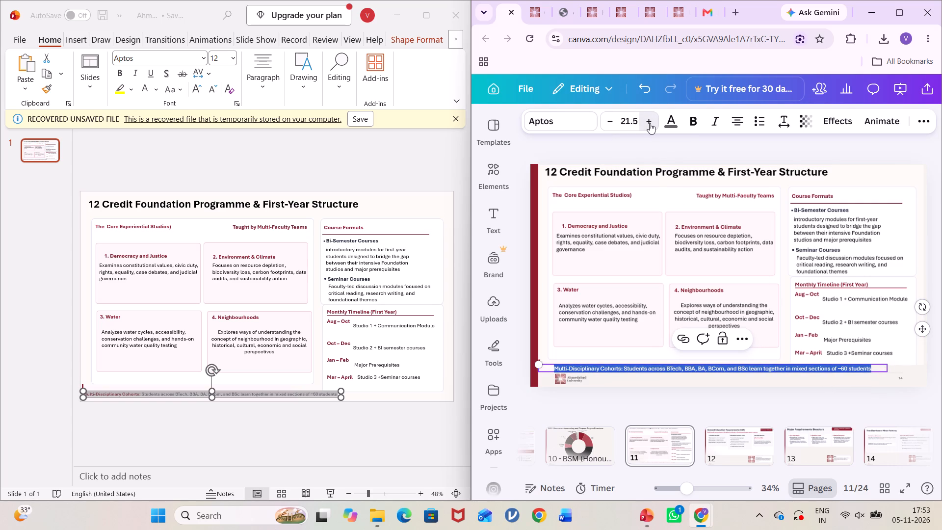
click(515, 235)
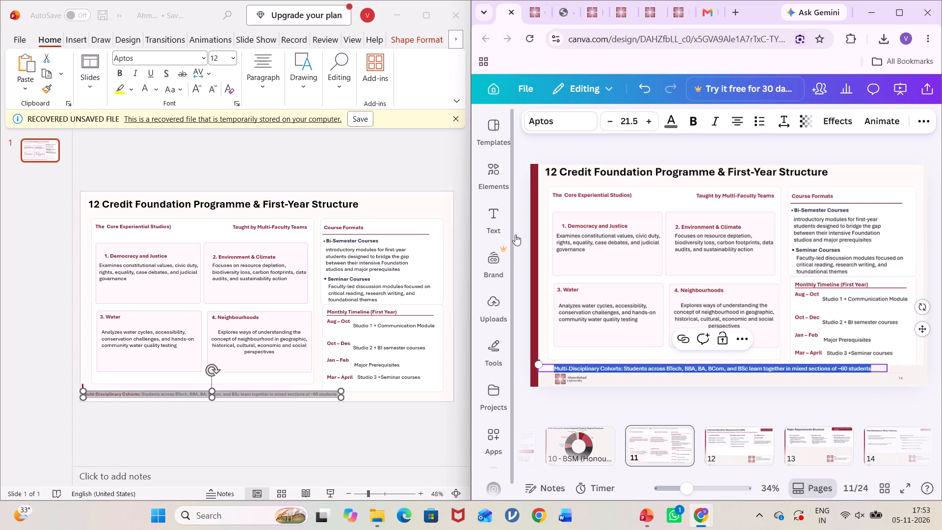
click(793, 171)
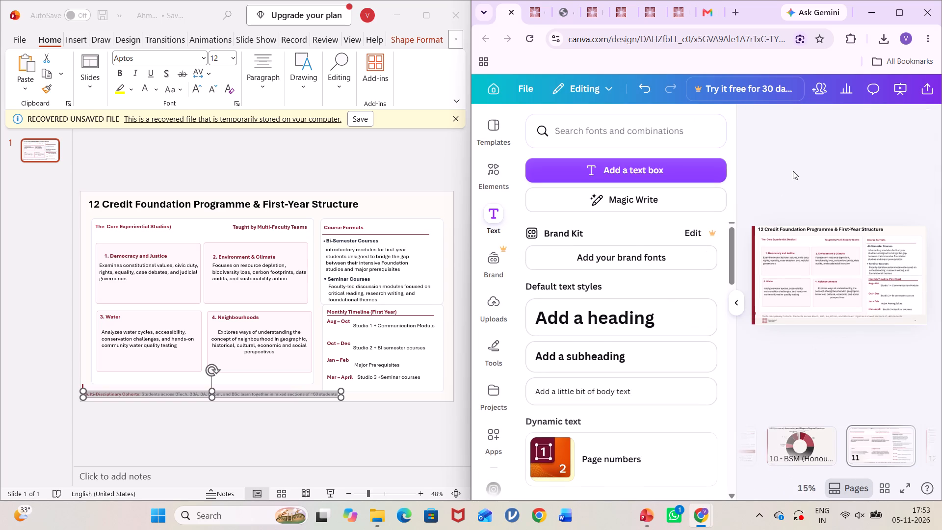
click(733, 313)
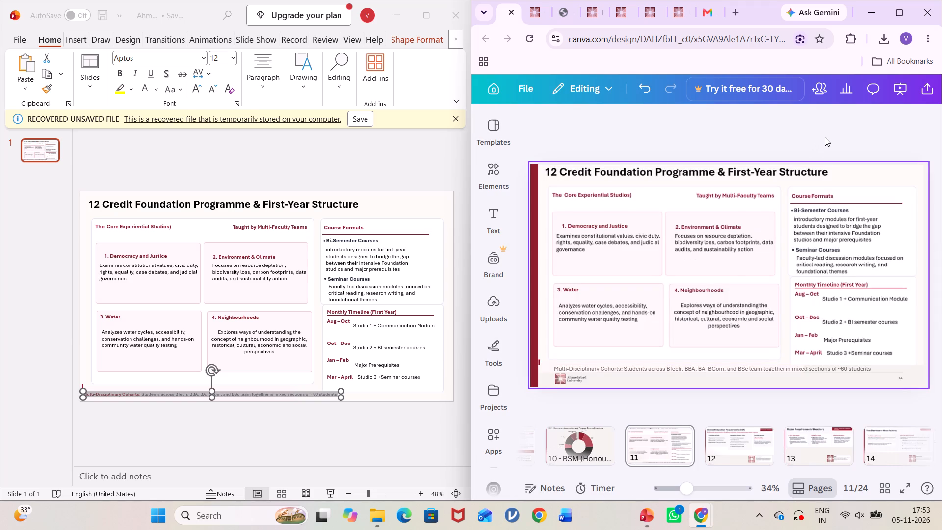
Recolour the Multi-Disciplinary Cohorts text to dark grey #171717.
double_click(718, 368)
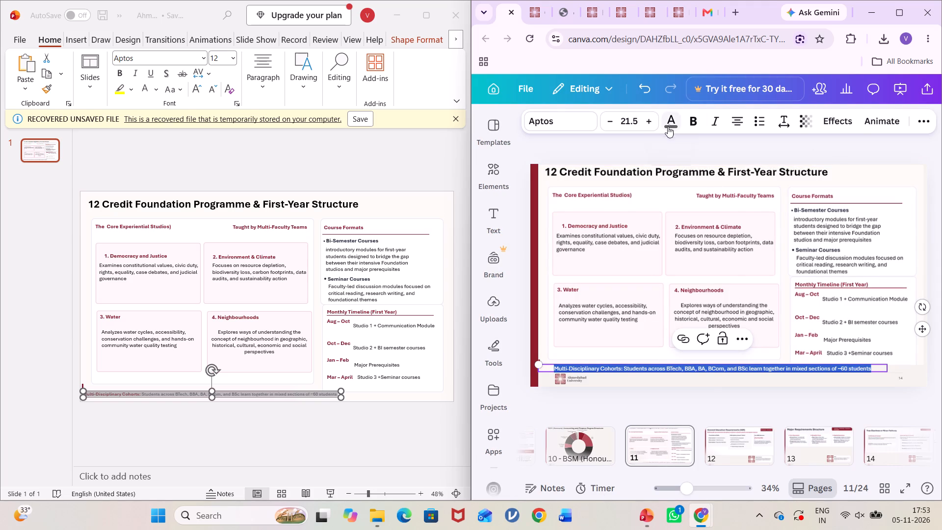
click(668, 127)
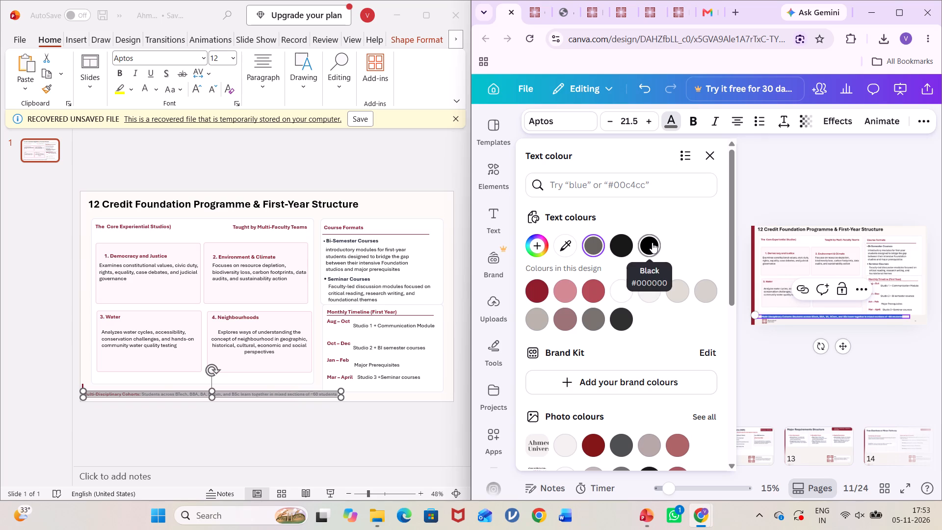
click(614, 249)
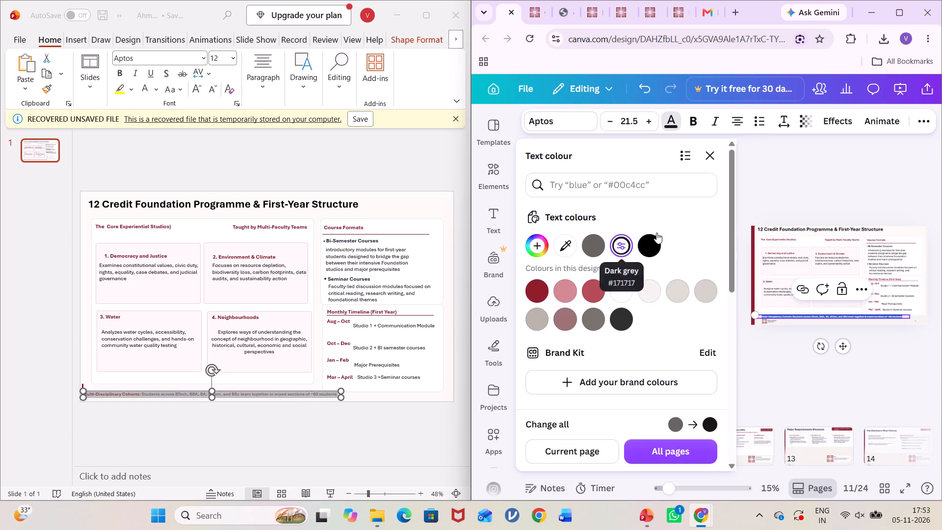
click(810, 179)
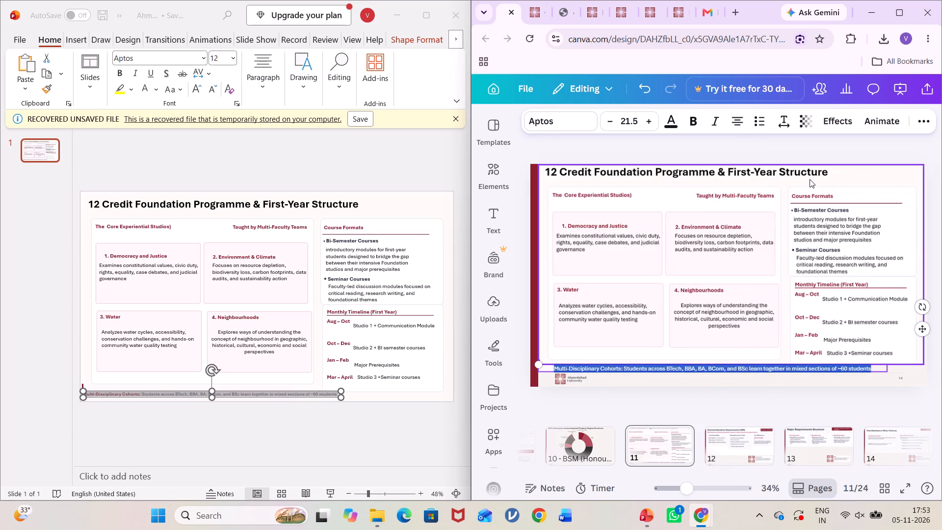
click(810, 179)
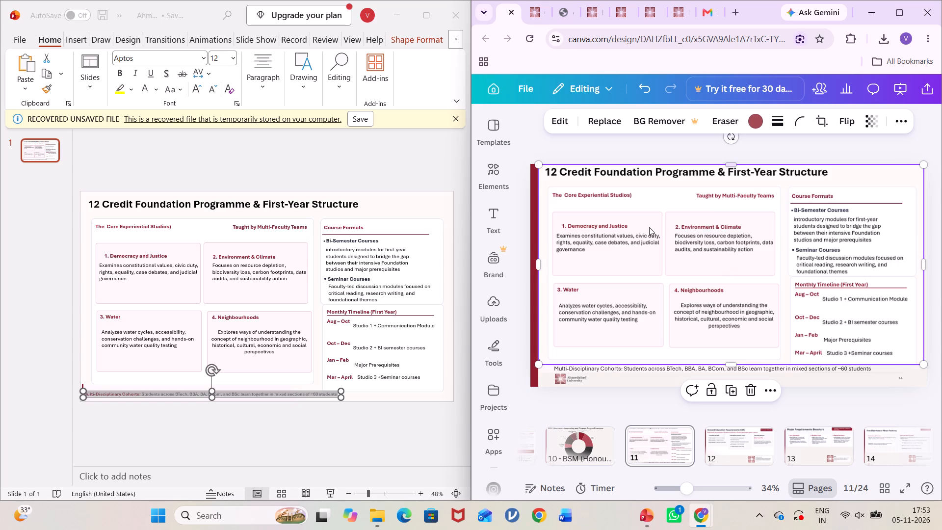
Maximise the Canva window, review the deck in full-screen presentation from page 11 to page 23, and return to the editor.
click(373, 433)
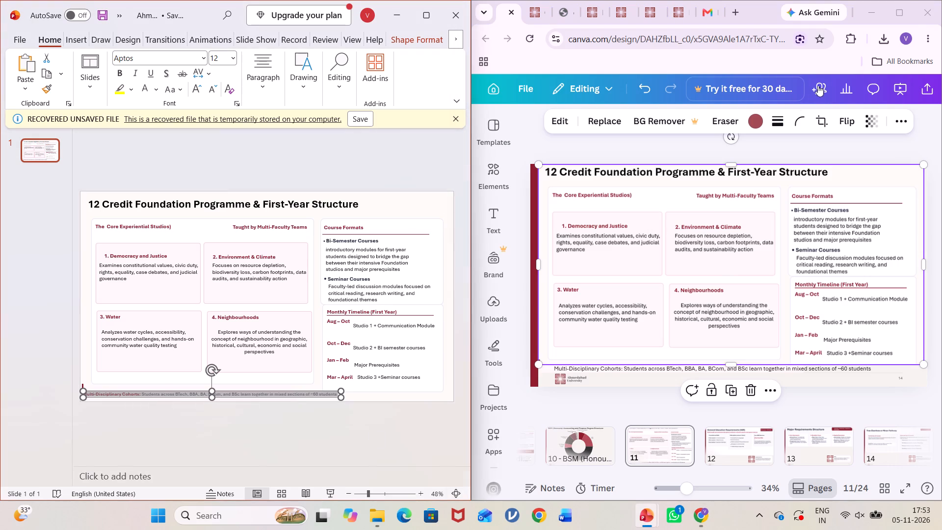
click(907, 13)
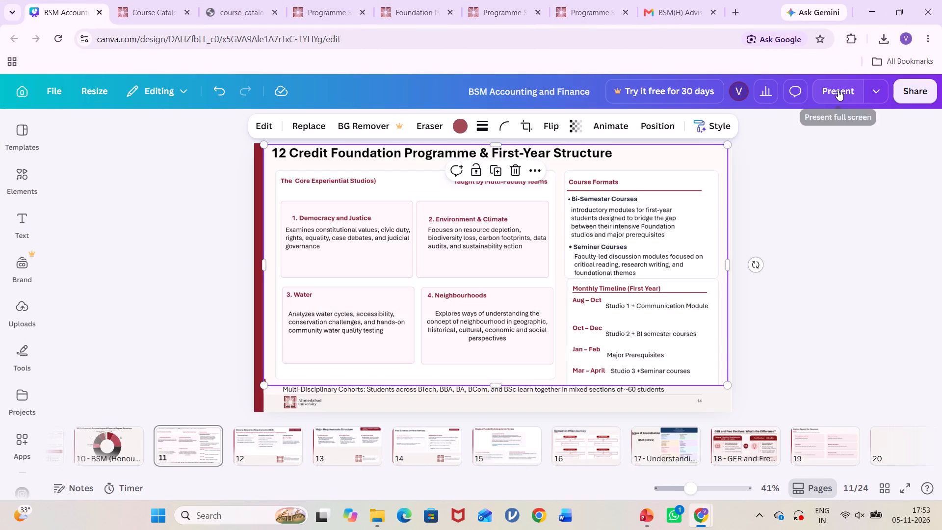
click(838, 90)
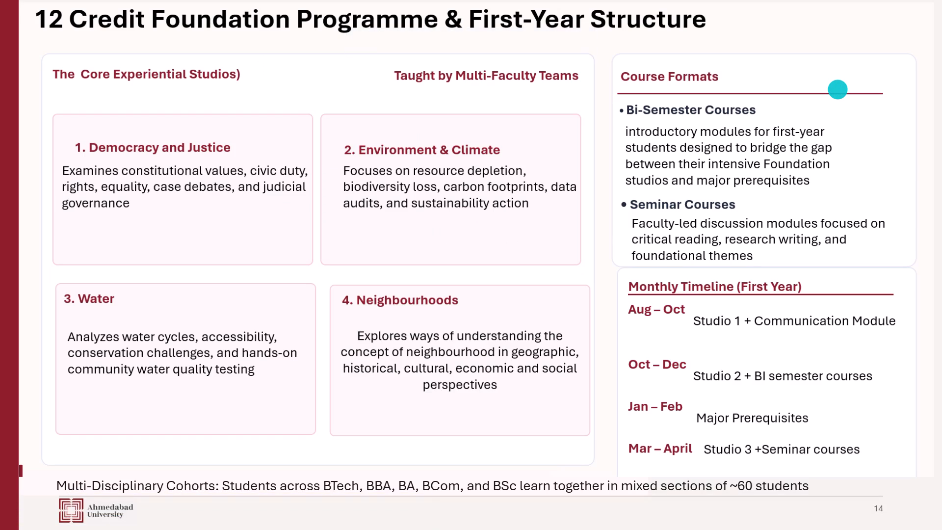
key(Right)
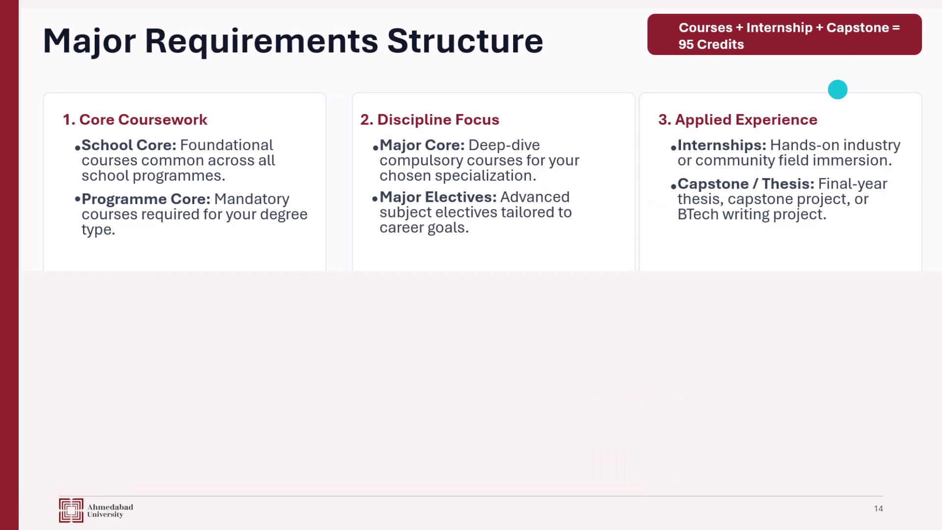
key(Right)
key(Right)
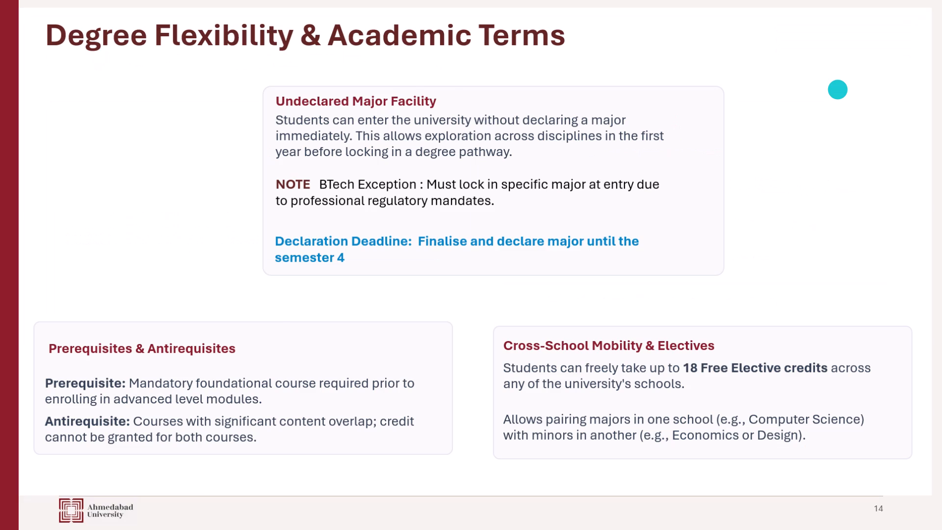
key(Right)
key(Right)
key(Right)
key(Right)
key(Right)
click(838, 90)
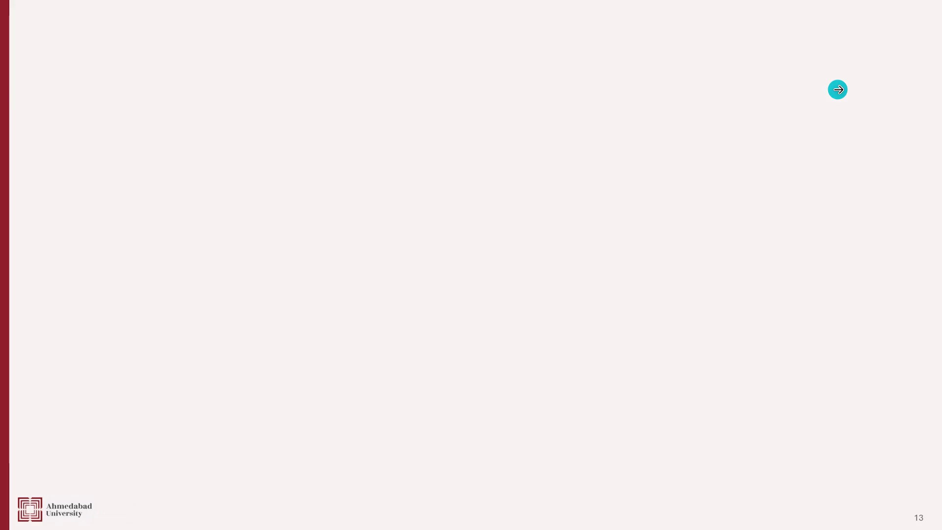
key(Right)
key(Right)
key(Escape)
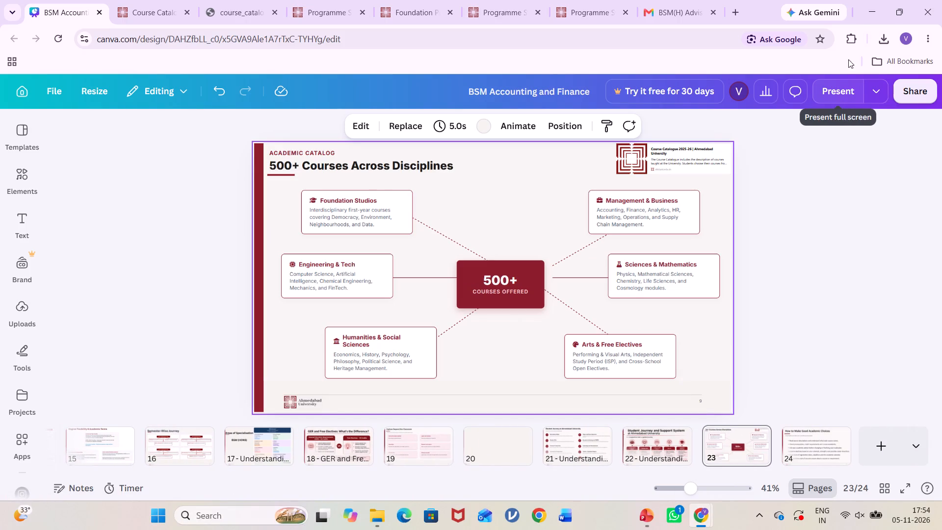
Minimise all open Chrome, PowerPoint and File Explorer windows to reach the desktop and launch Kuro from its shortcut.
click(869, 12)
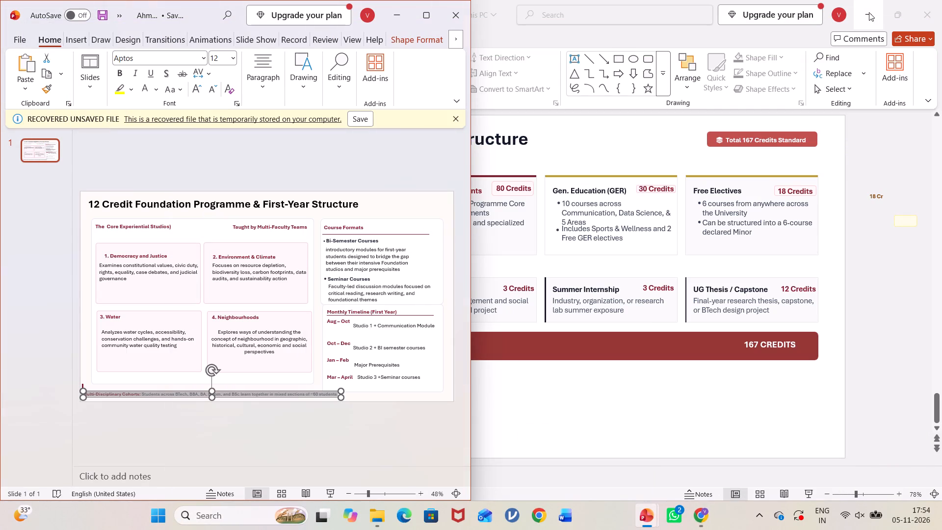
click(403, 26)
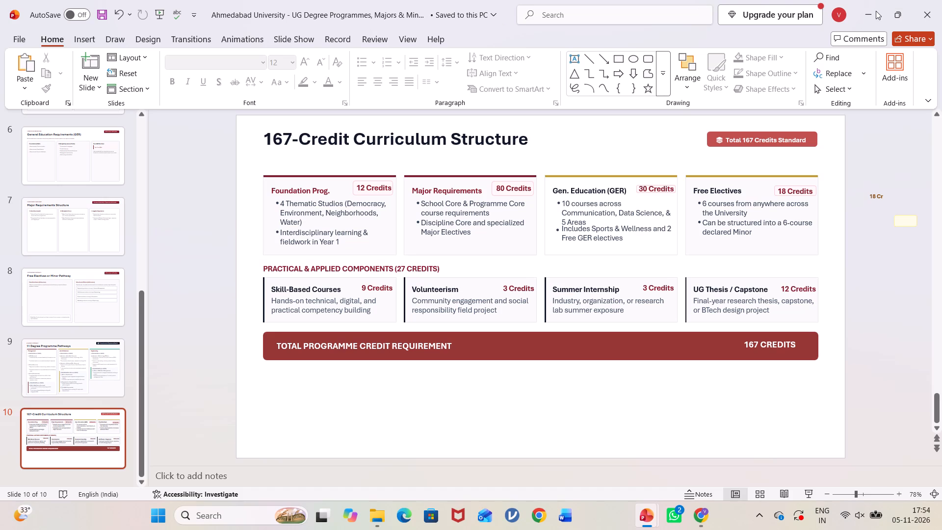
click(873, 11)
click(873, 11)
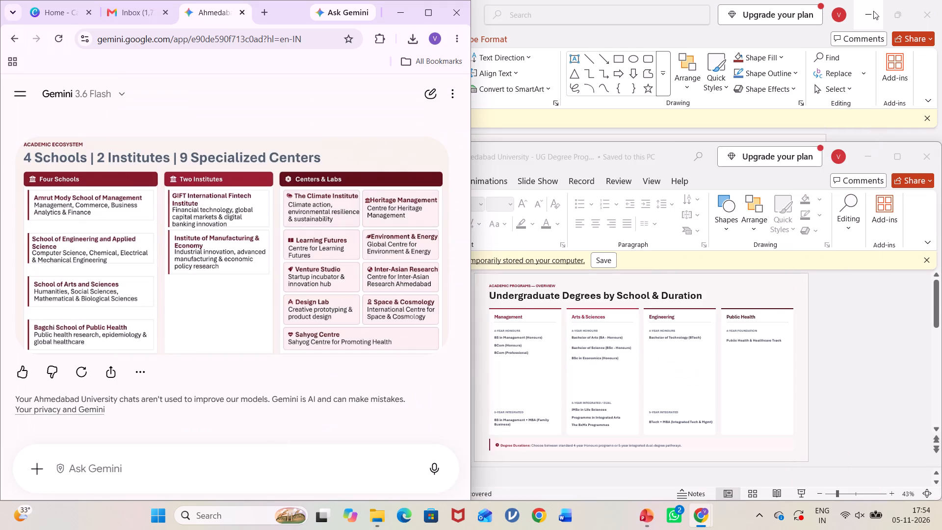
click(873, 11)
click(873, 11)
click(873, 11)
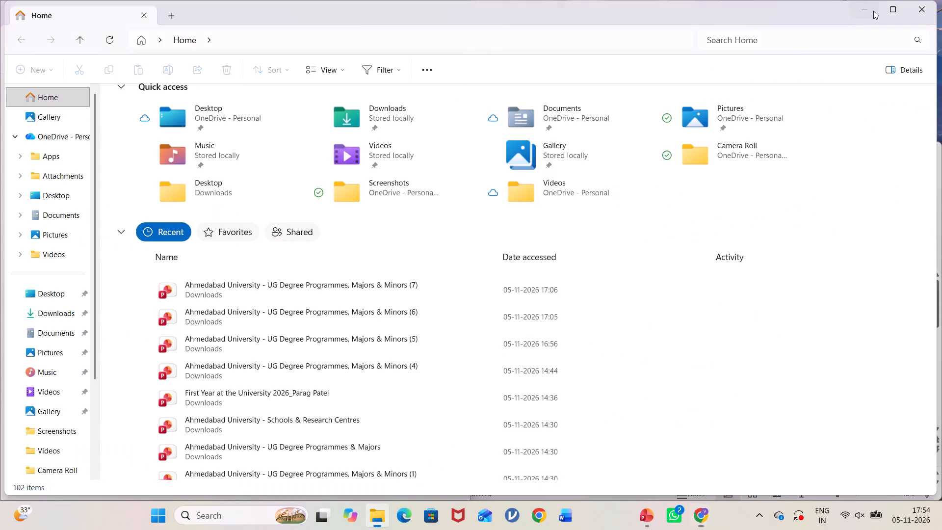
click(873, 11)
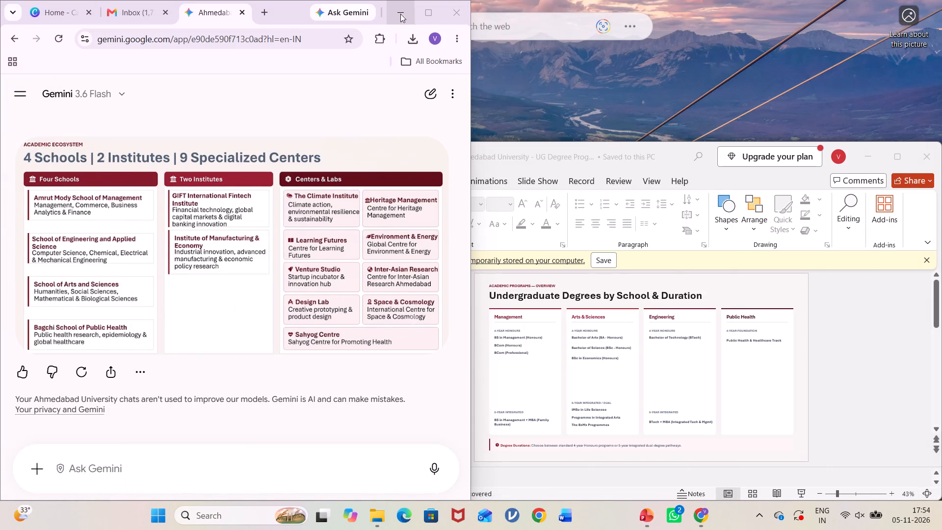
click(407, 11)
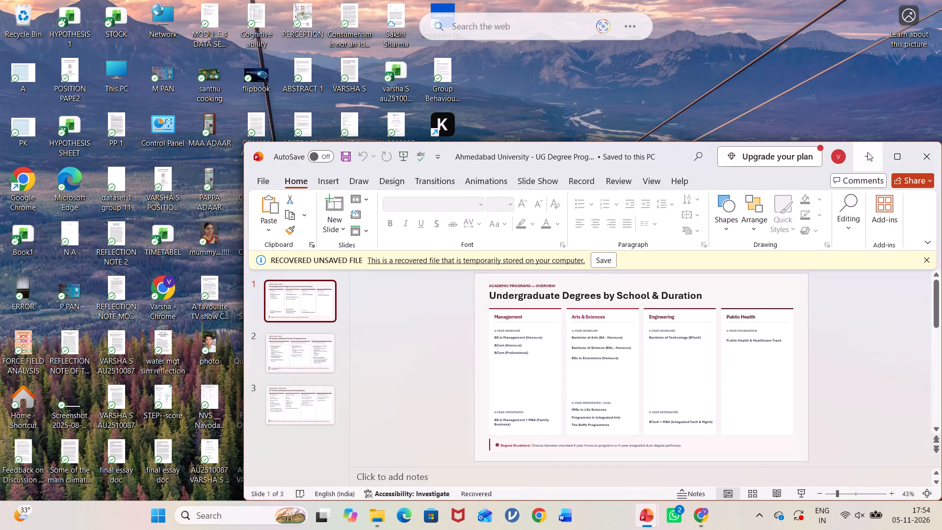
click(867, 152)
click(867, 152)
click(867, 152)
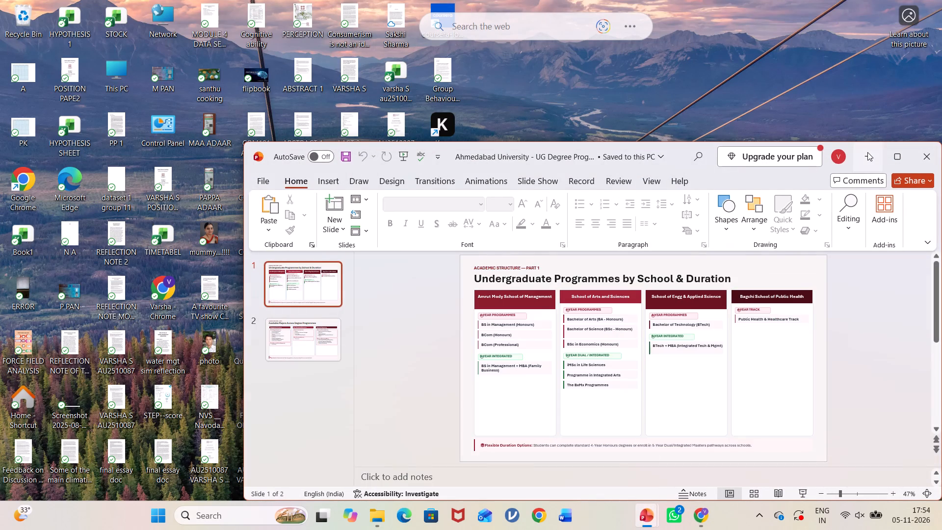
click(867, 152)
triple_click(867, 152)
click(867, 152)
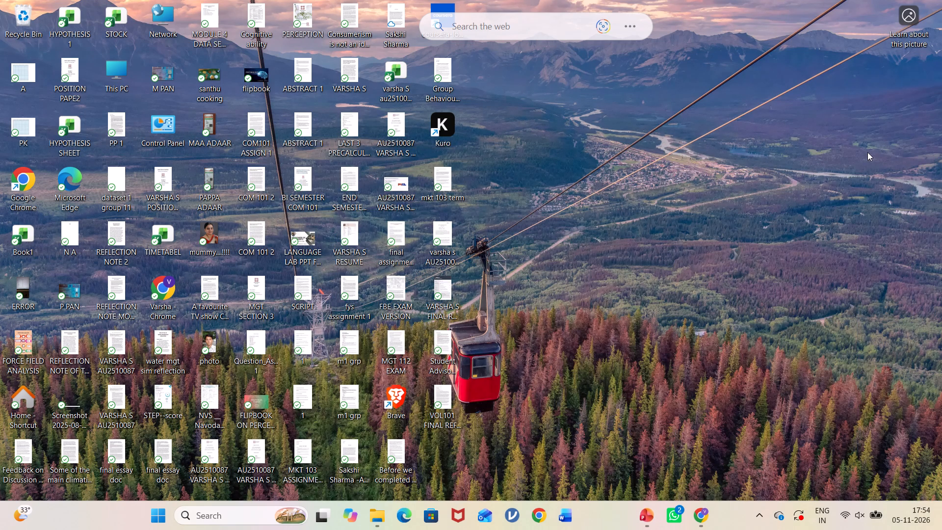
double_click(450, 133)
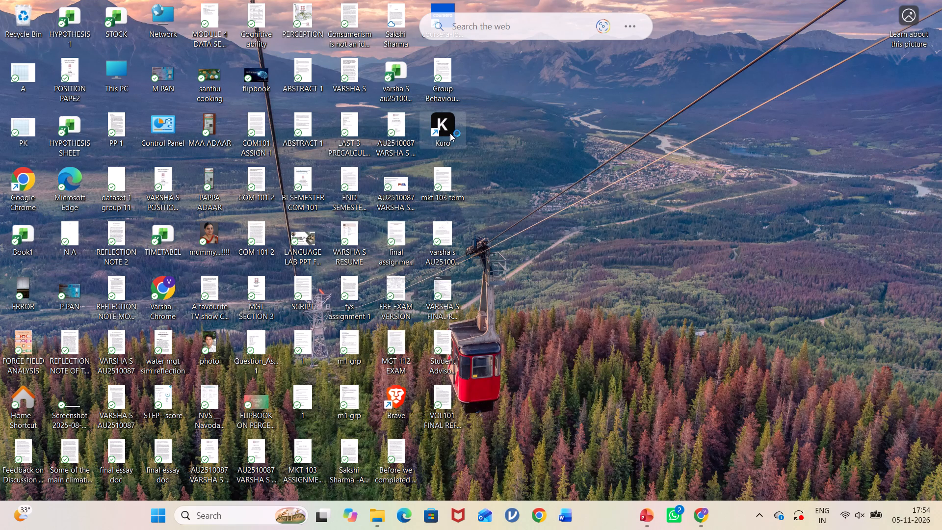